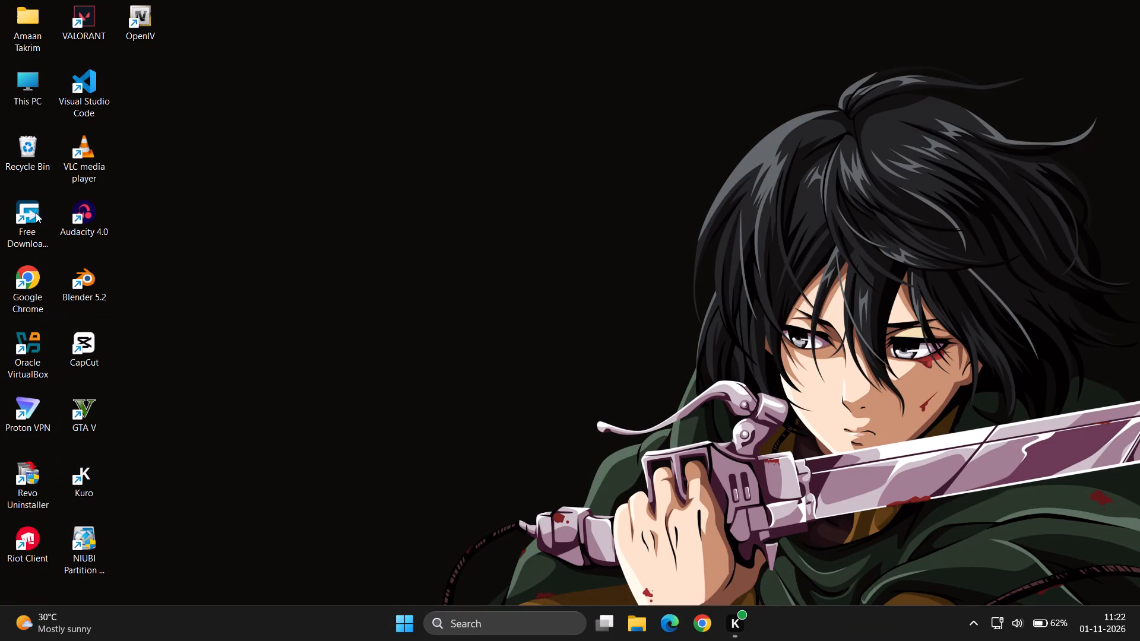
Launch CapCut from the desktop and locate the existing projects on its home page.
double_click(85, 342)
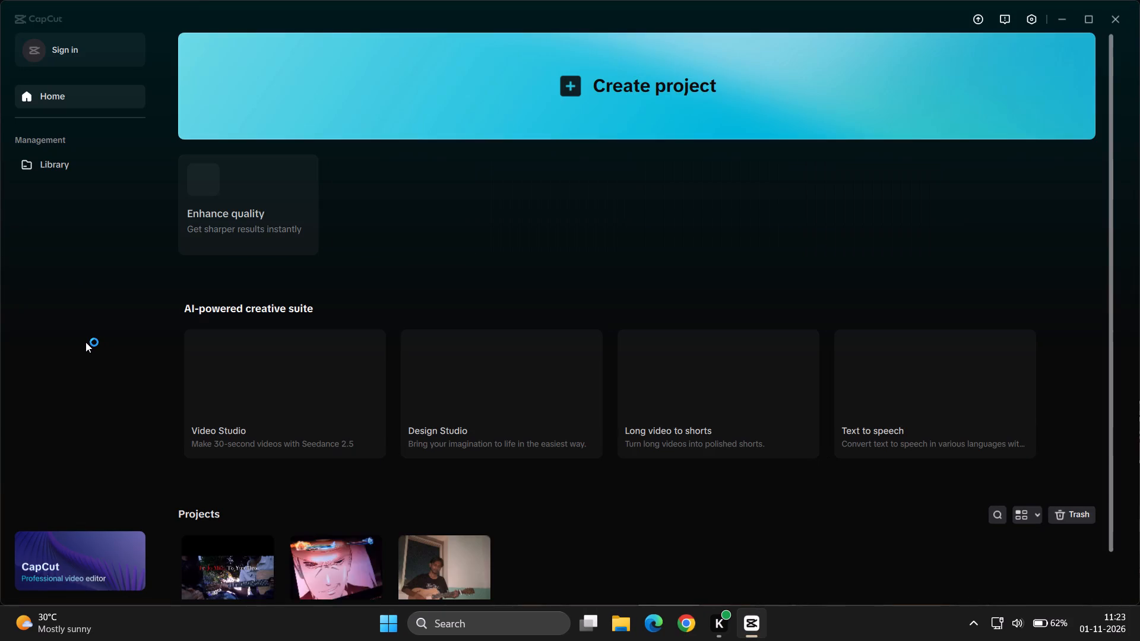
scroll(335, 301, "down", 2)
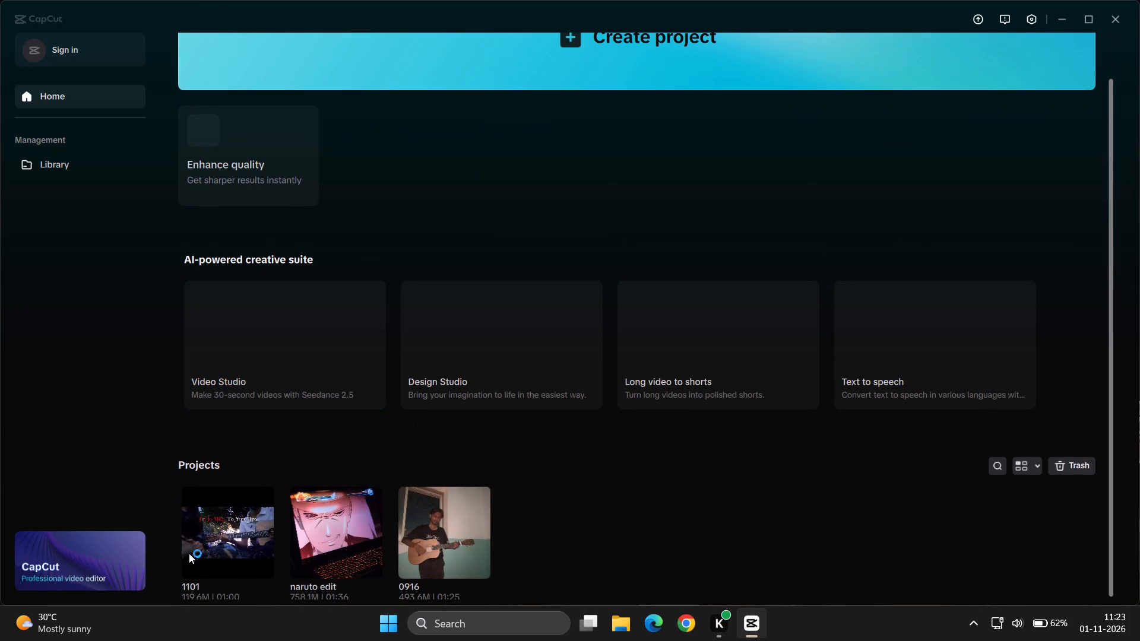
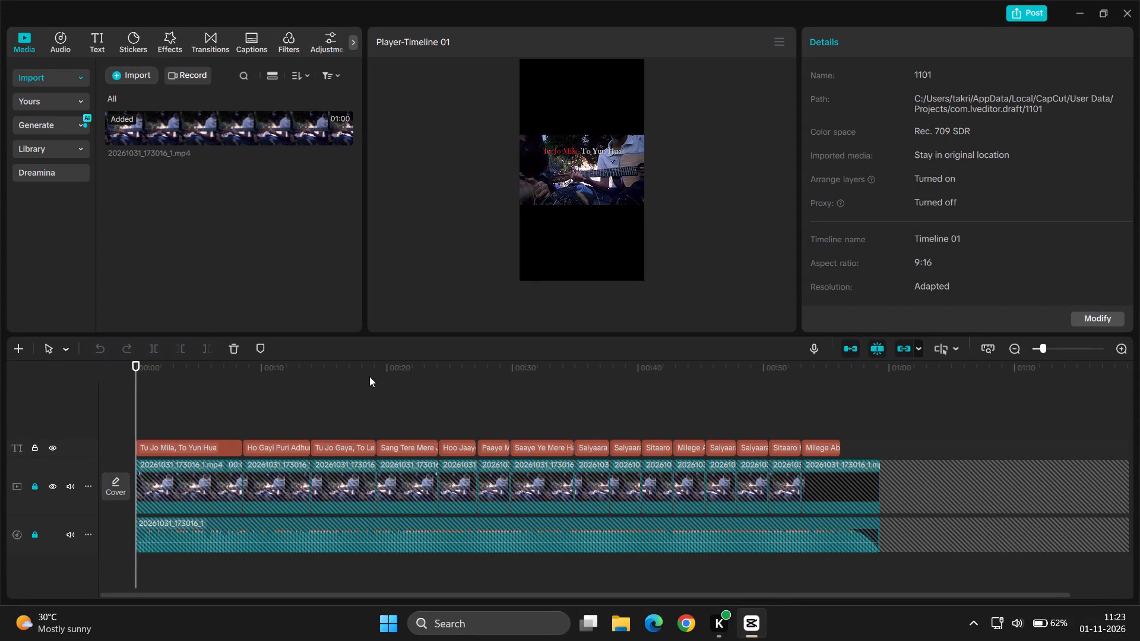
Unlock the main video track and apply the Fade In entrance animation to the first video clip.
left_click(37, 484)
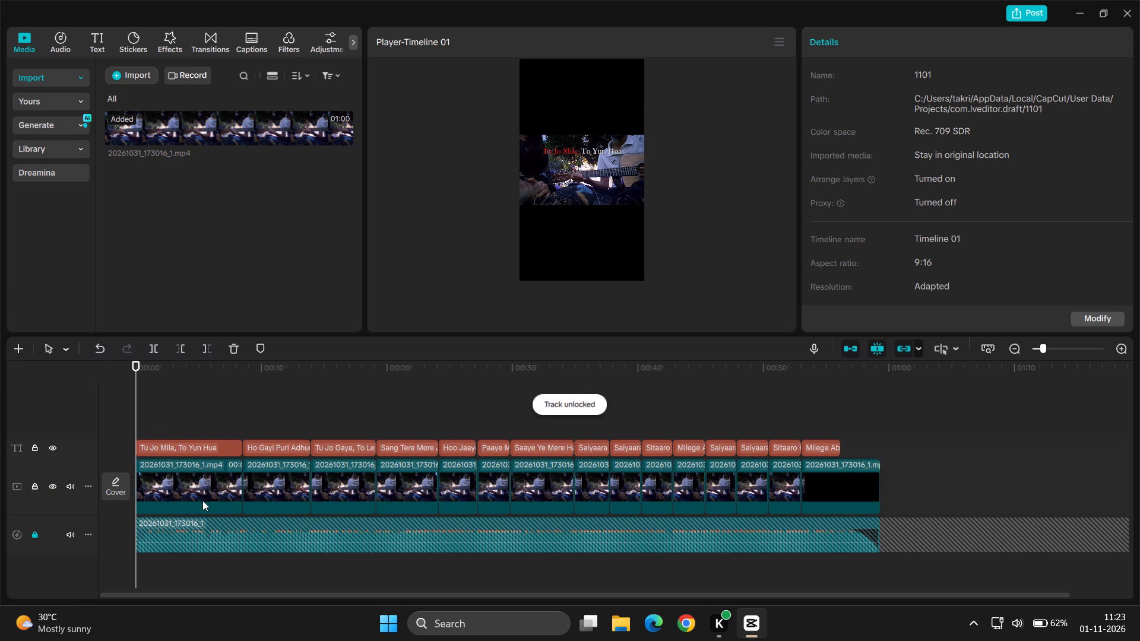
left_click(204, 497)
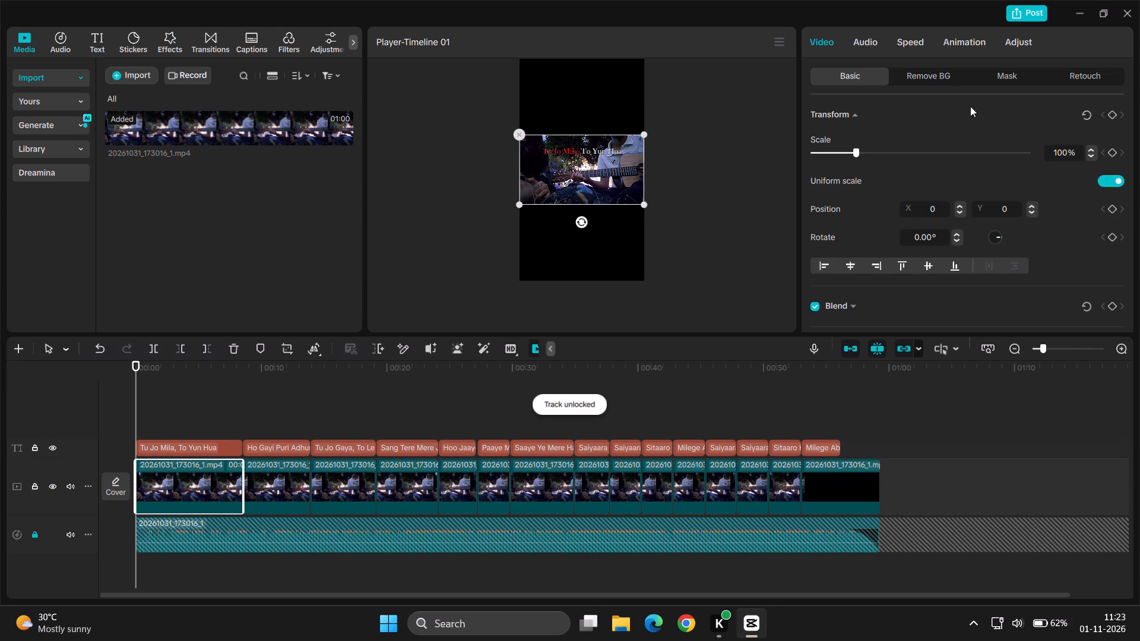
left_click(968, 39)
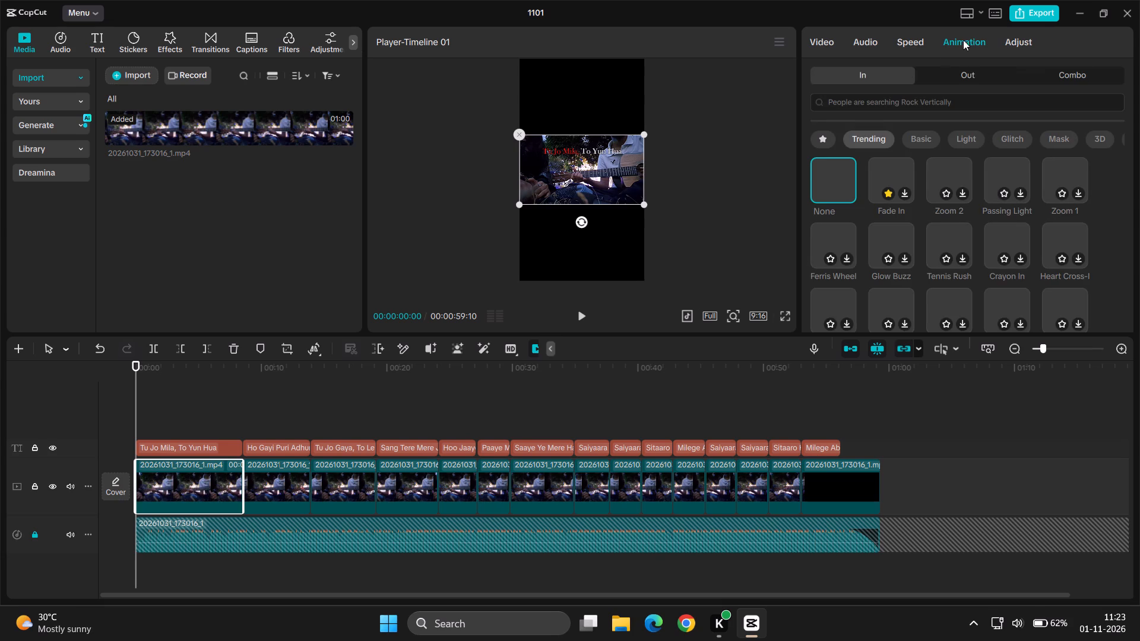
left_click(825, 137)
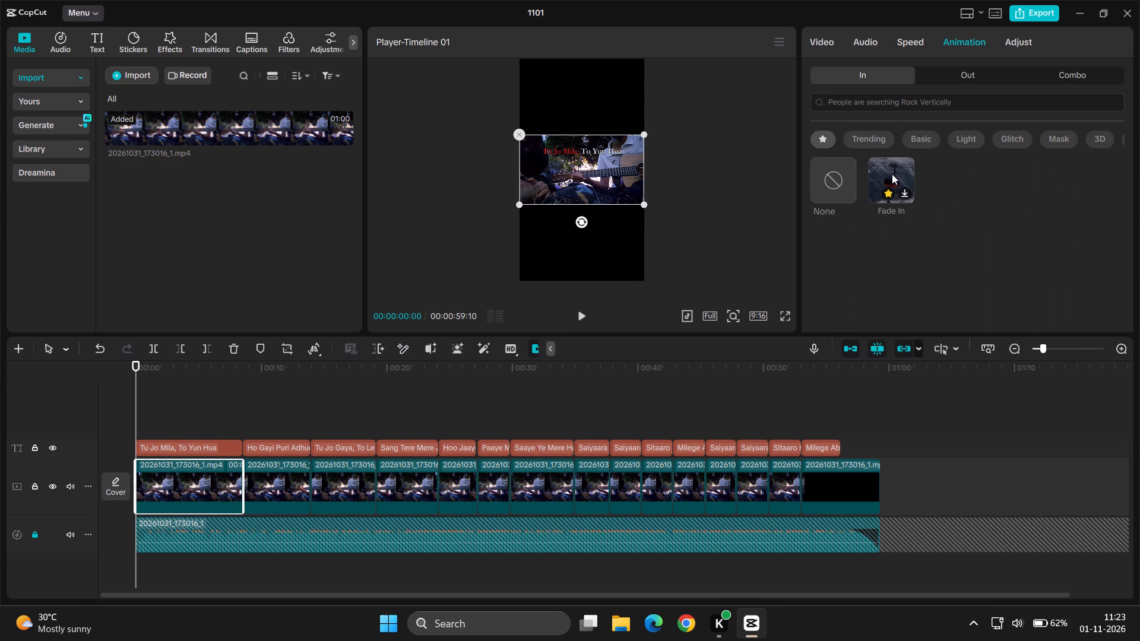
left_click(897, 174)
left_click(907, 193)
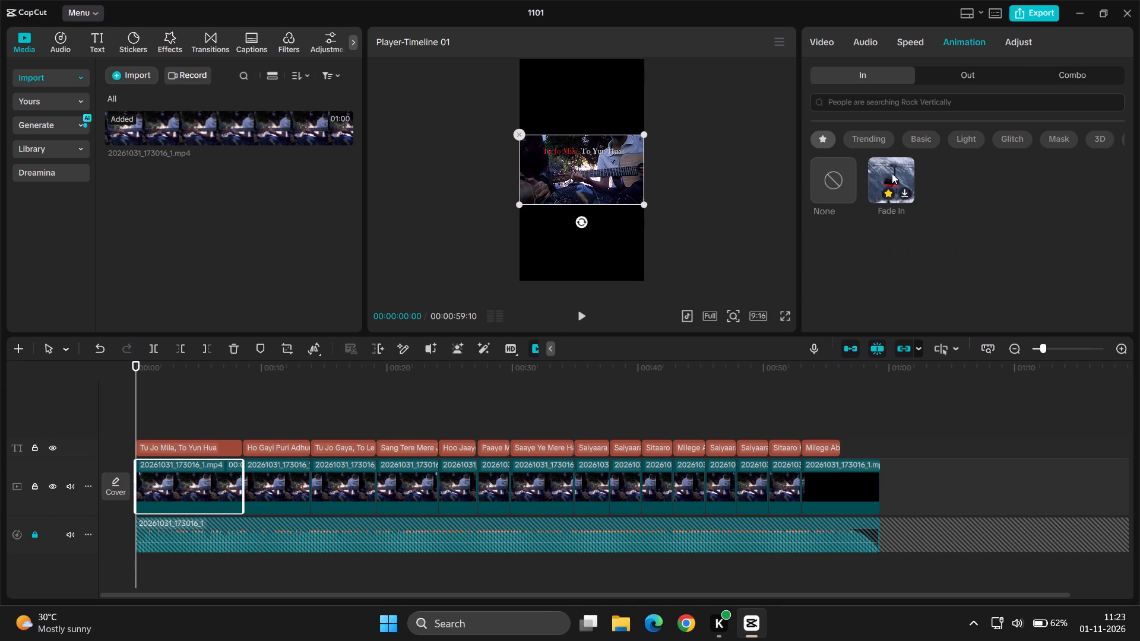
double_click(891, 173)
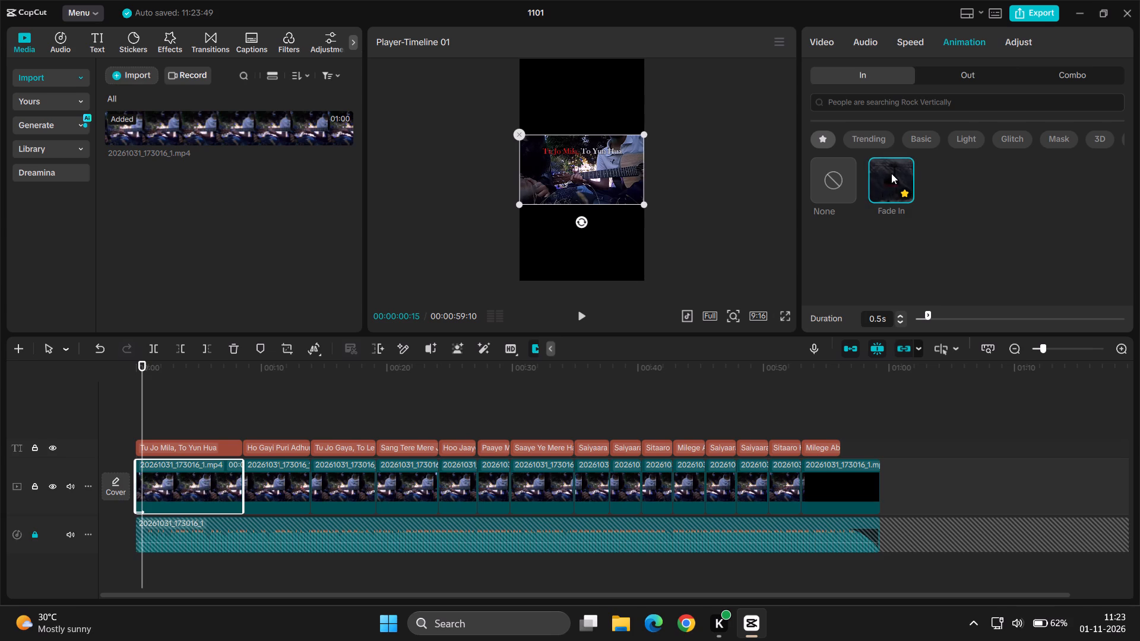
left_click(891, 173)
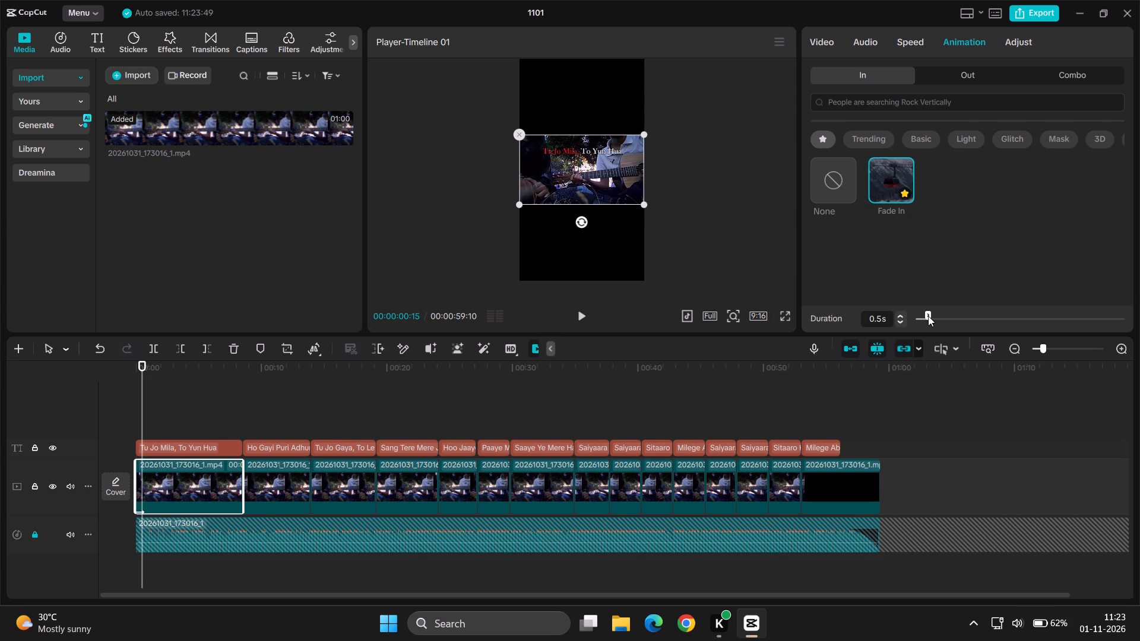
Set the first video clip's Fade In duration to 4.0 s.
left_click_drag(928, 316, 1005, 323)
left_click_drag(1005, 323, 1006, 323)
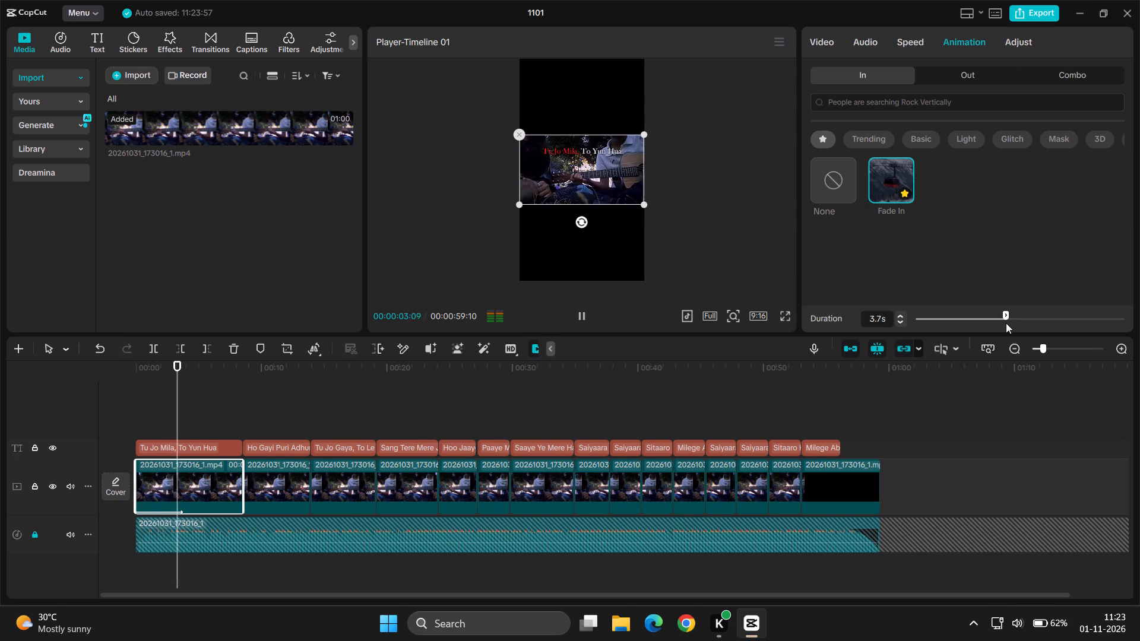
left_click_drag(1006, 316, 1010, 316)
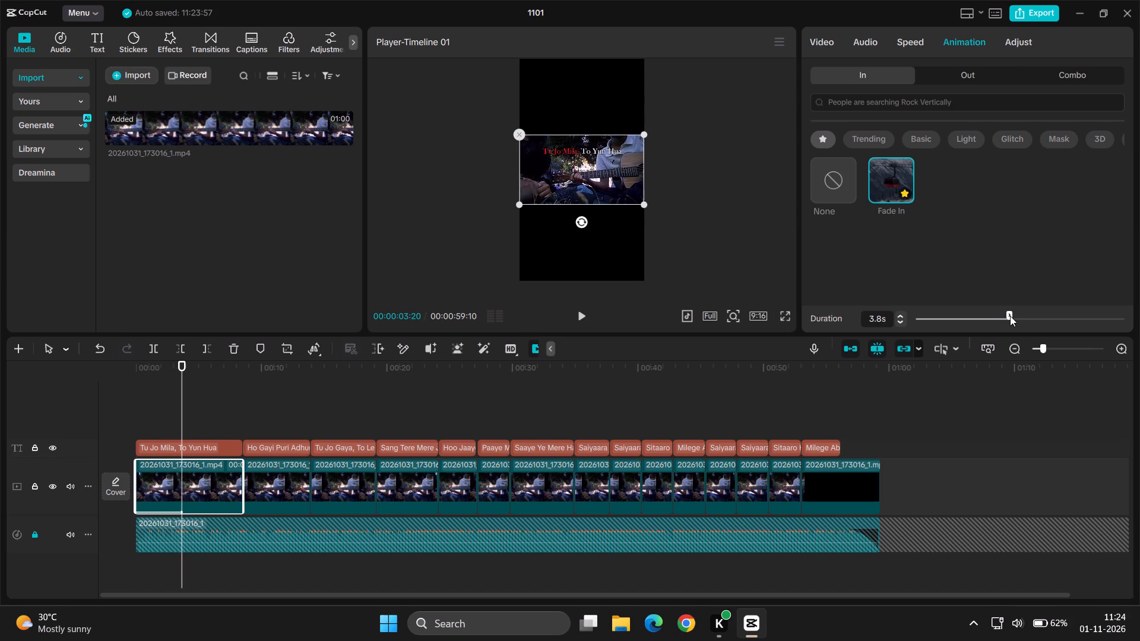
left_click_drag(1010, 316, 1014, 316)
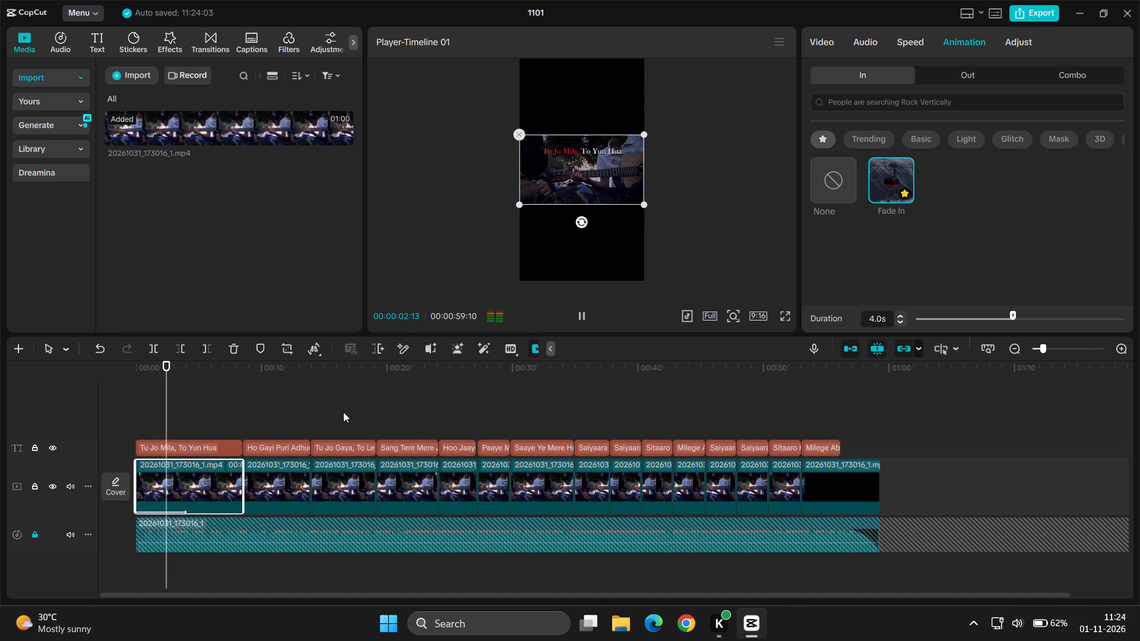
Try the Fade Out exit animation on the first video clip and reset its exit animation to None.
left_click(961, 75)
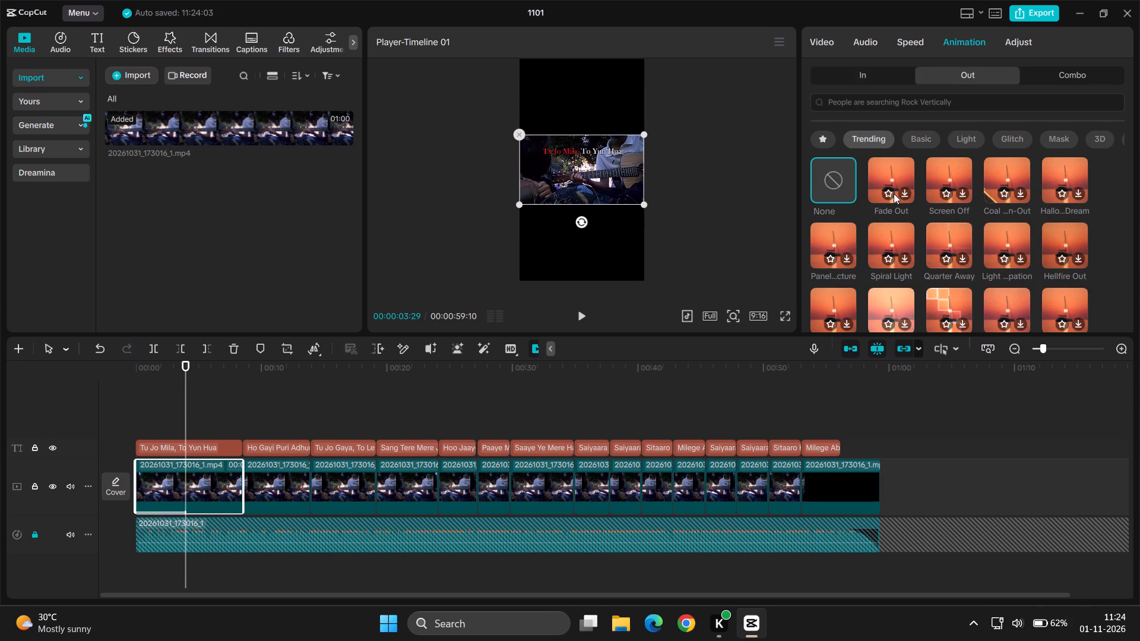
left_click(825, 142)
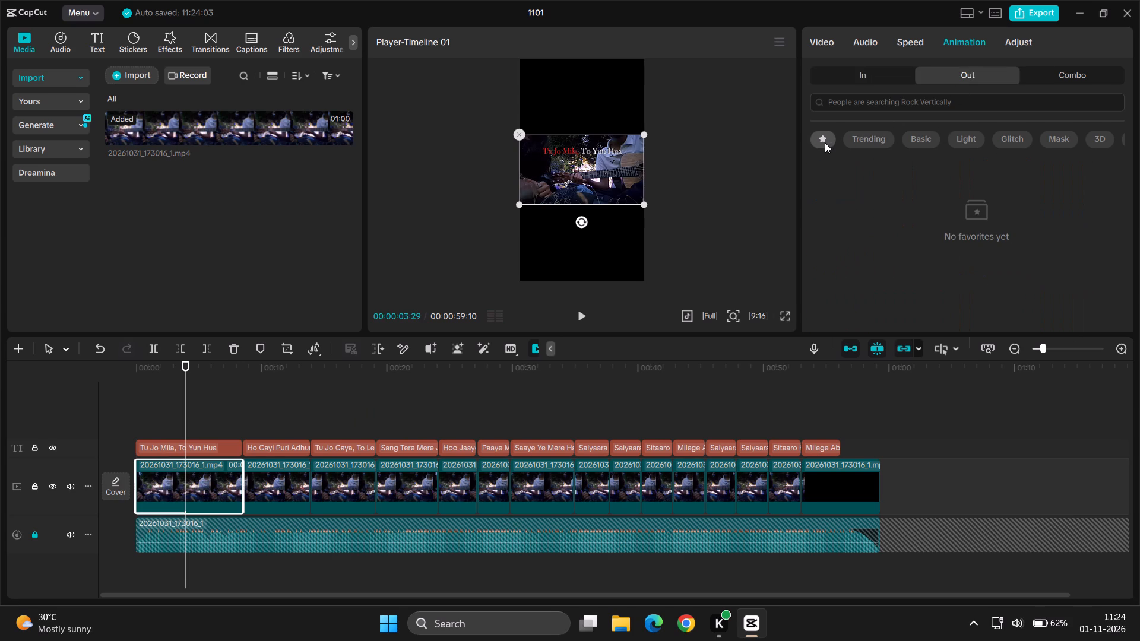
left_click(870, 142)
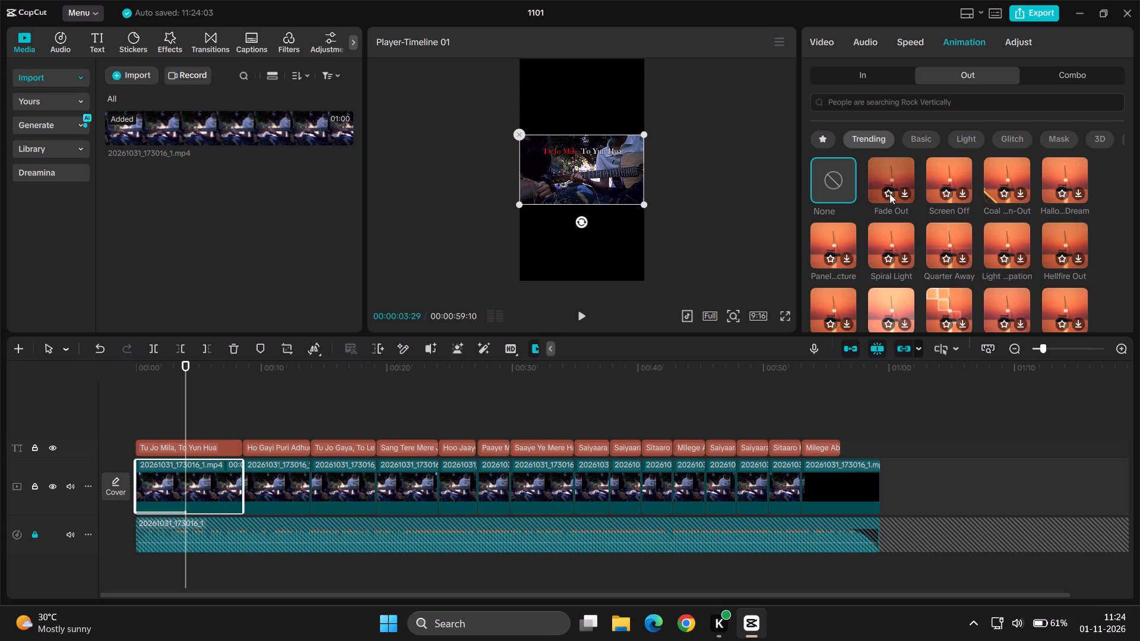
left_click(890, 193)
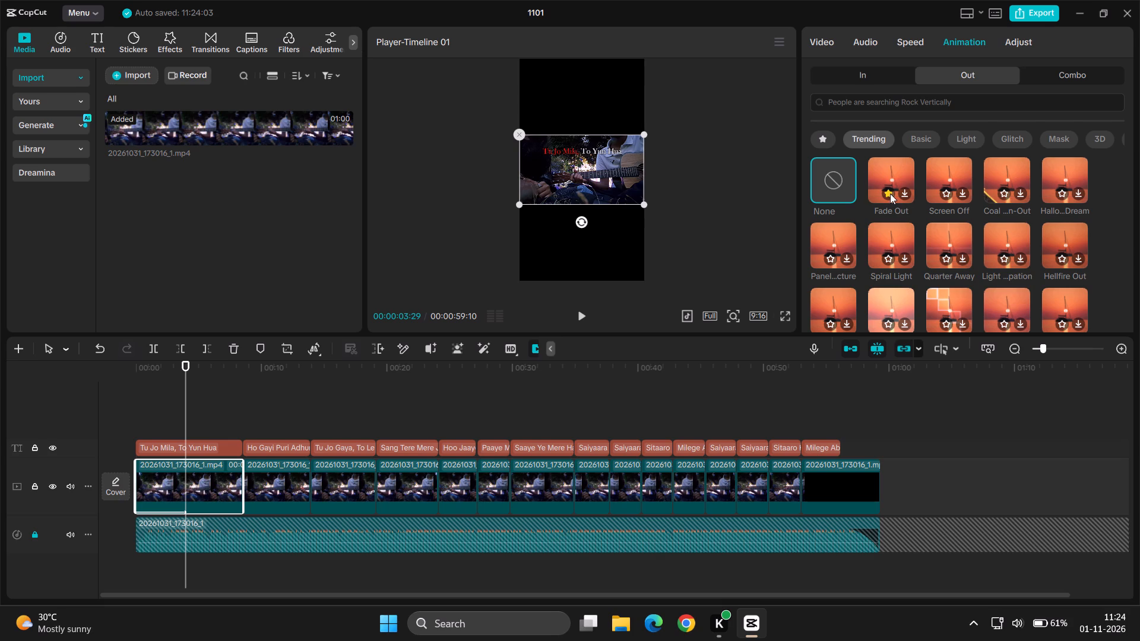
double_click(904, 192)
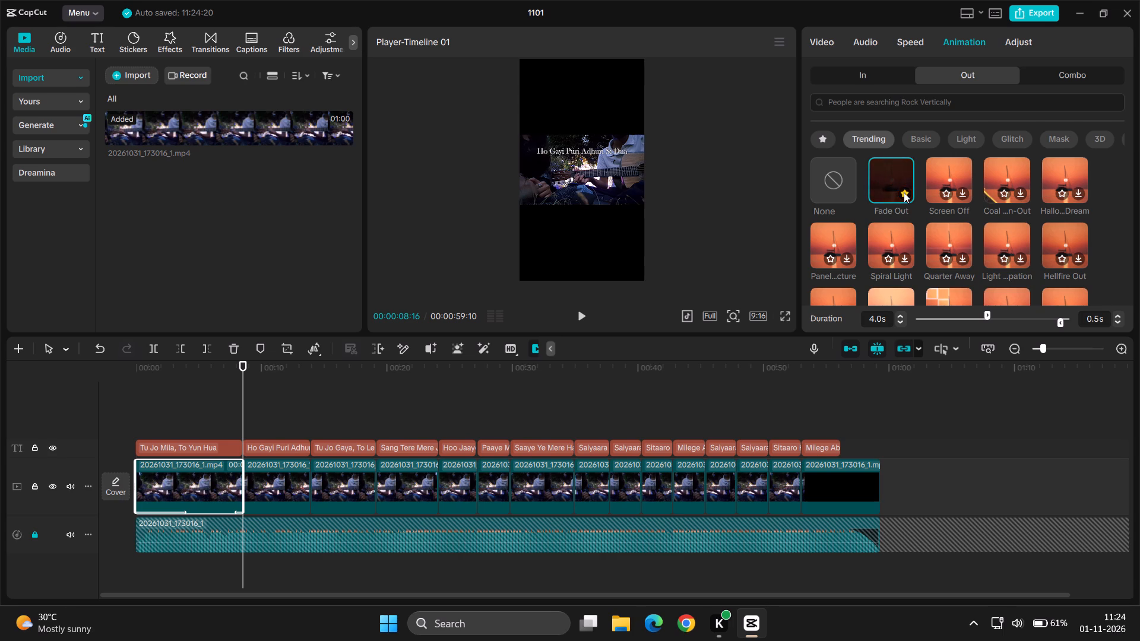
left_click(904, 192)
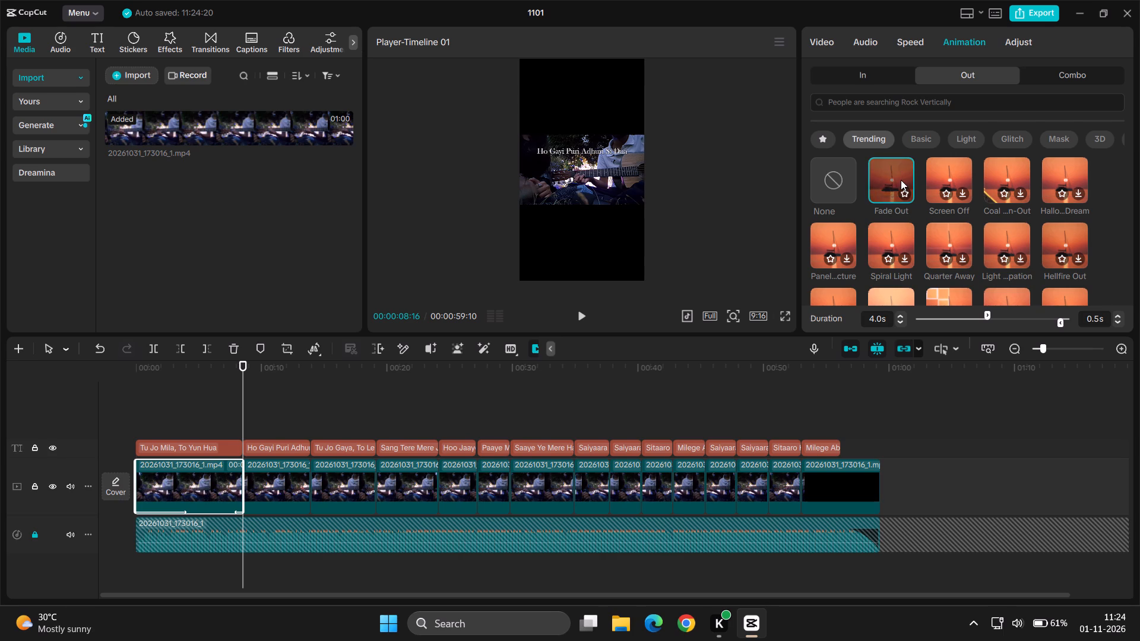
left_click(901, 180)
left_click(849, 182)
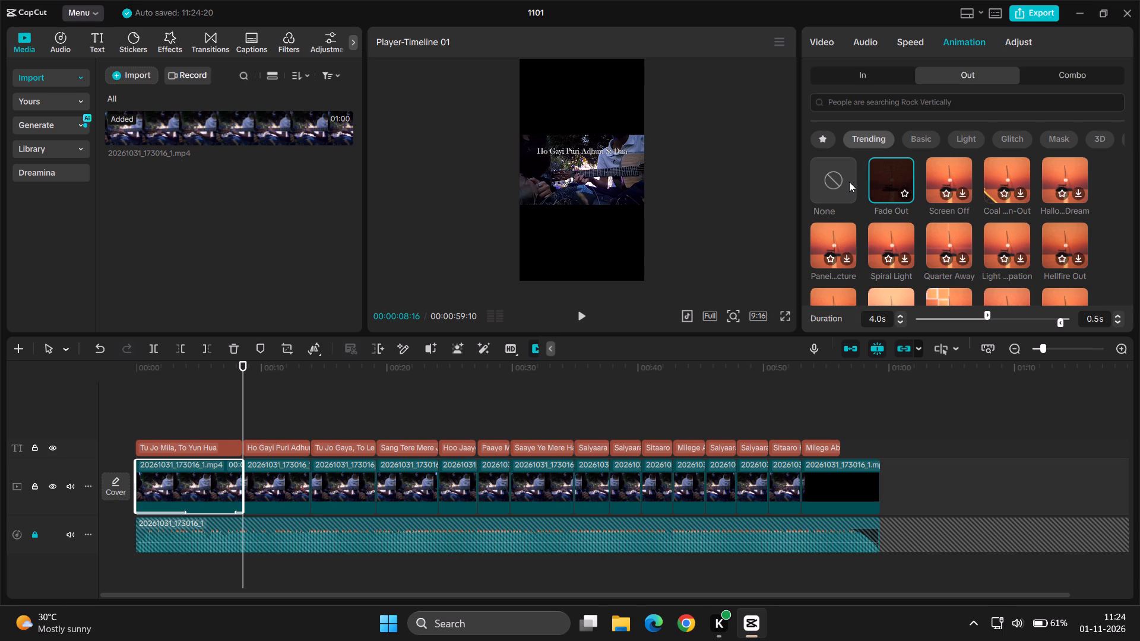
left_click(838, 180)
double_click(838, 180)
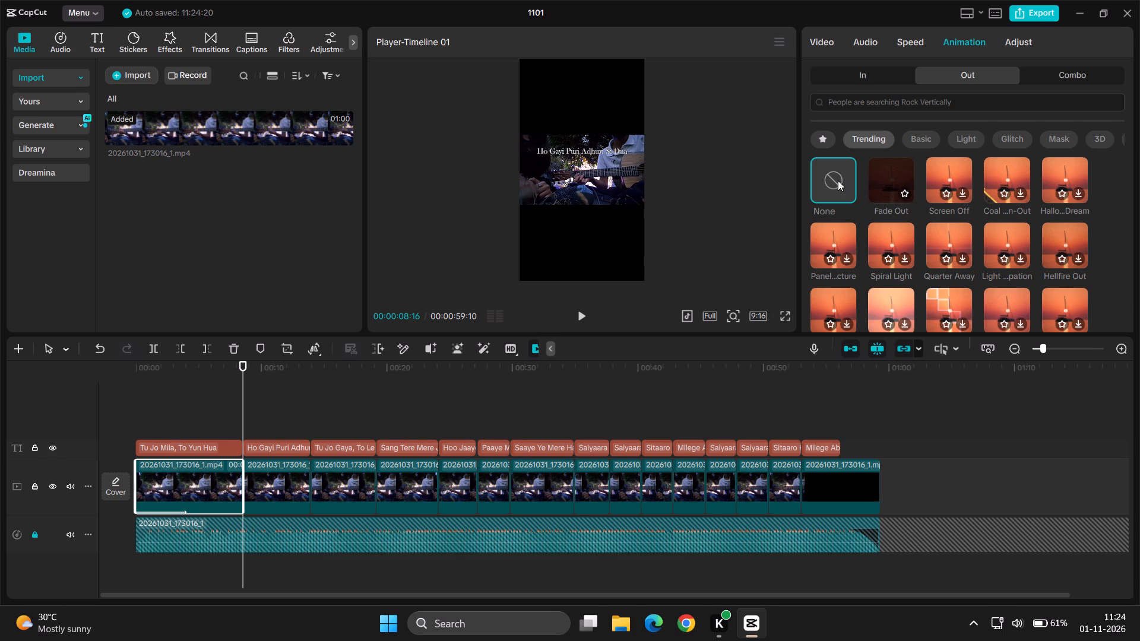
Apply the Fade In entrance animation to the first lyric text, "Tu Jo Mila, To Yun Hua".
left_click(314, 399)
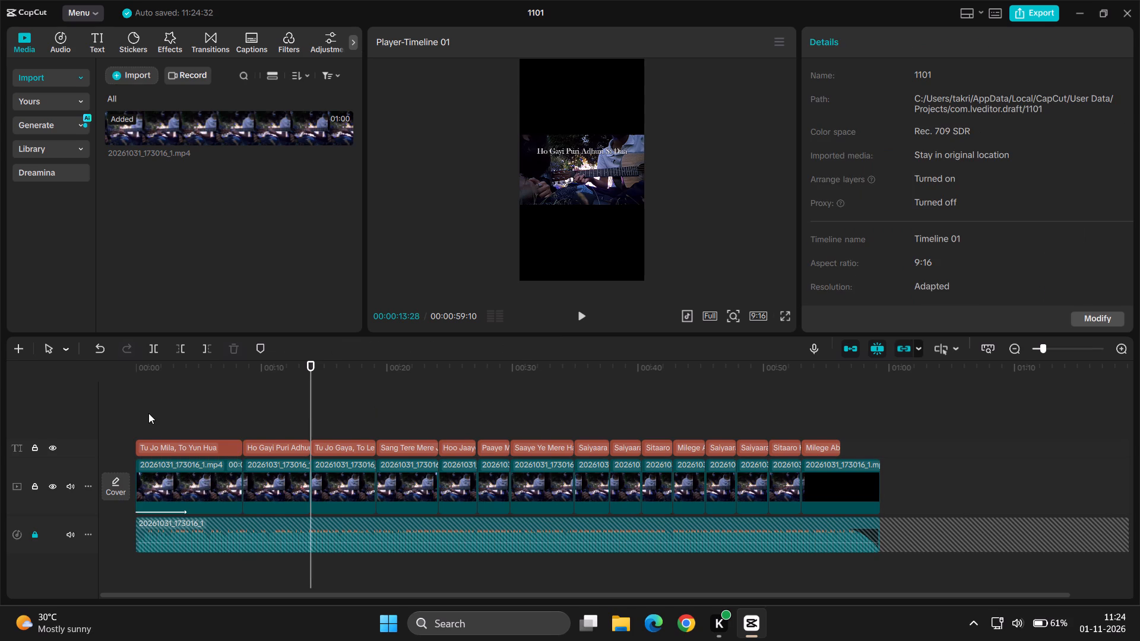
left_click(148, 413)
left_click(172, 448)
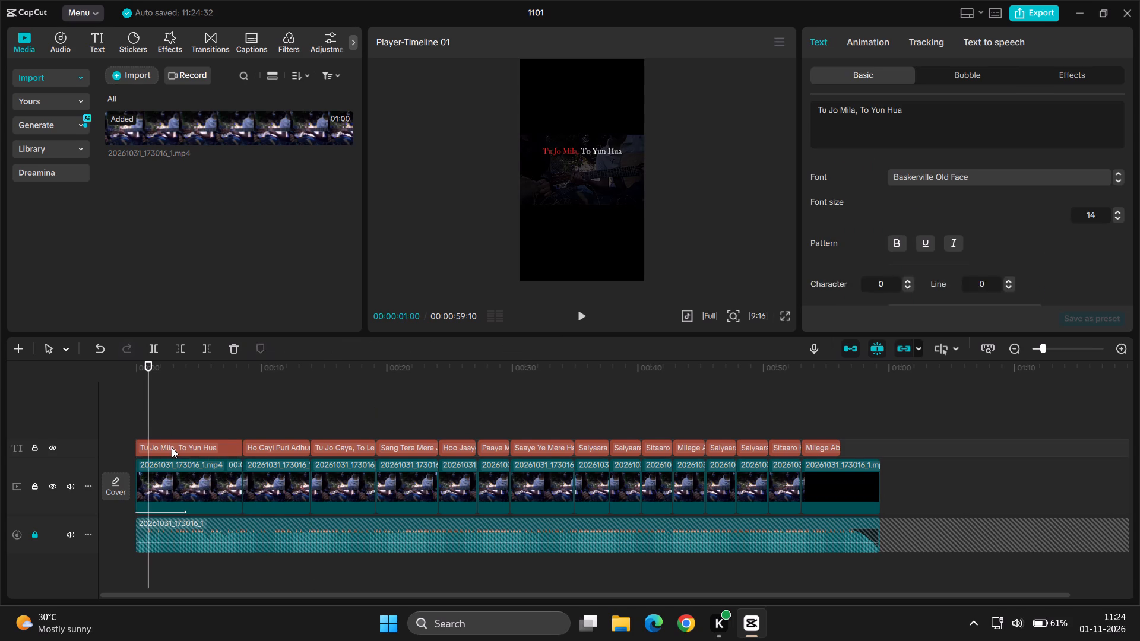
left_click(879, 40)
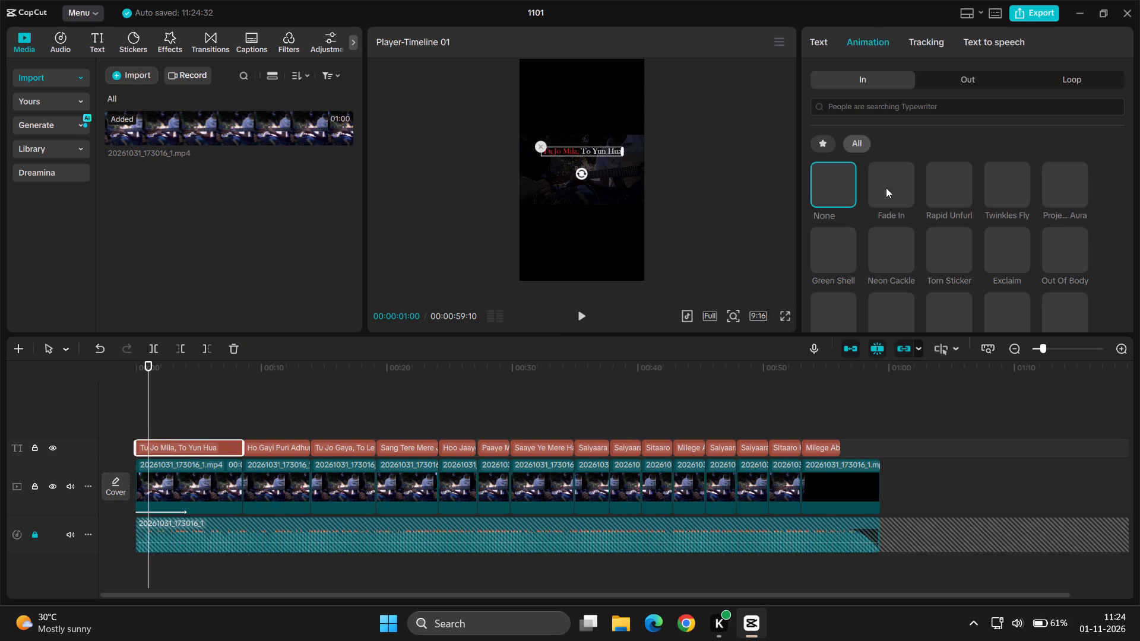
left_click(821, 147)
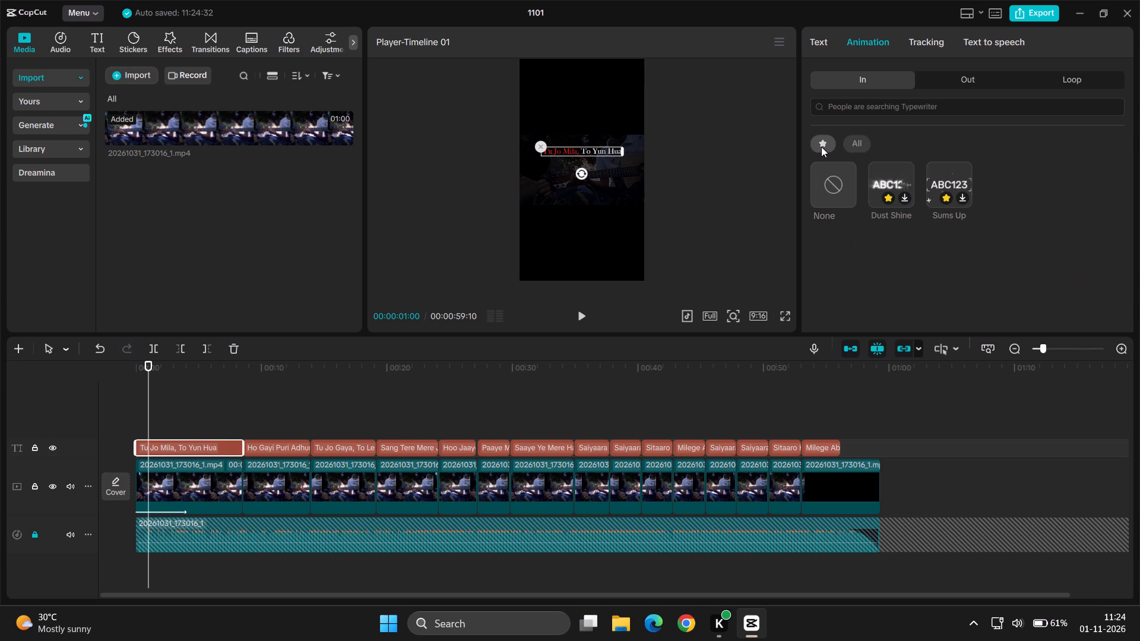
left_click(856, 144)
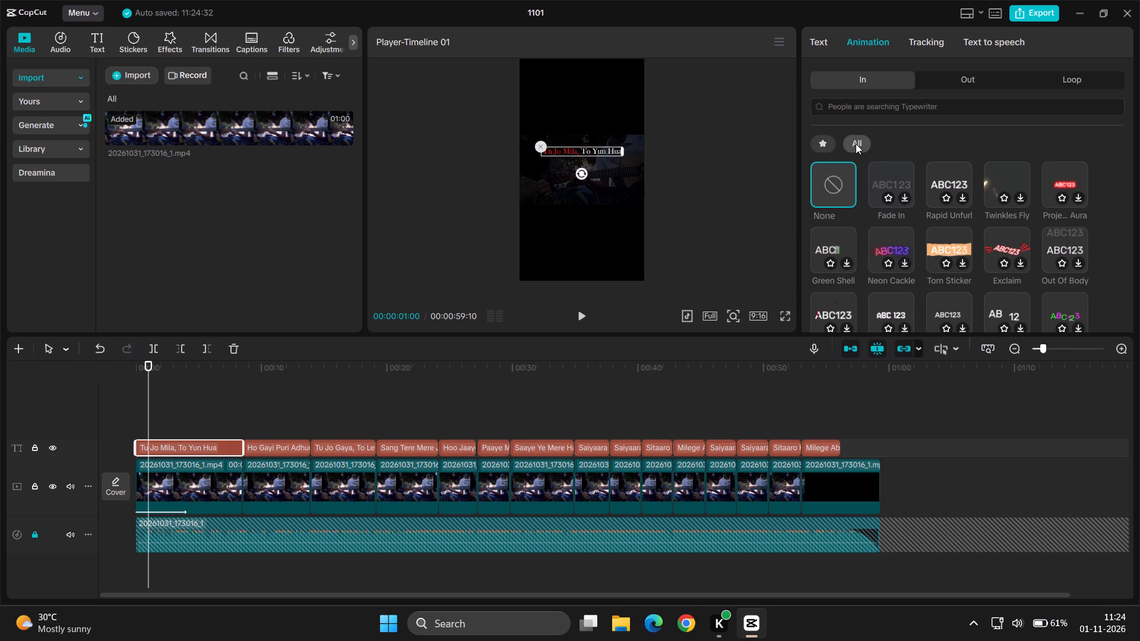
left_click(888, 188)
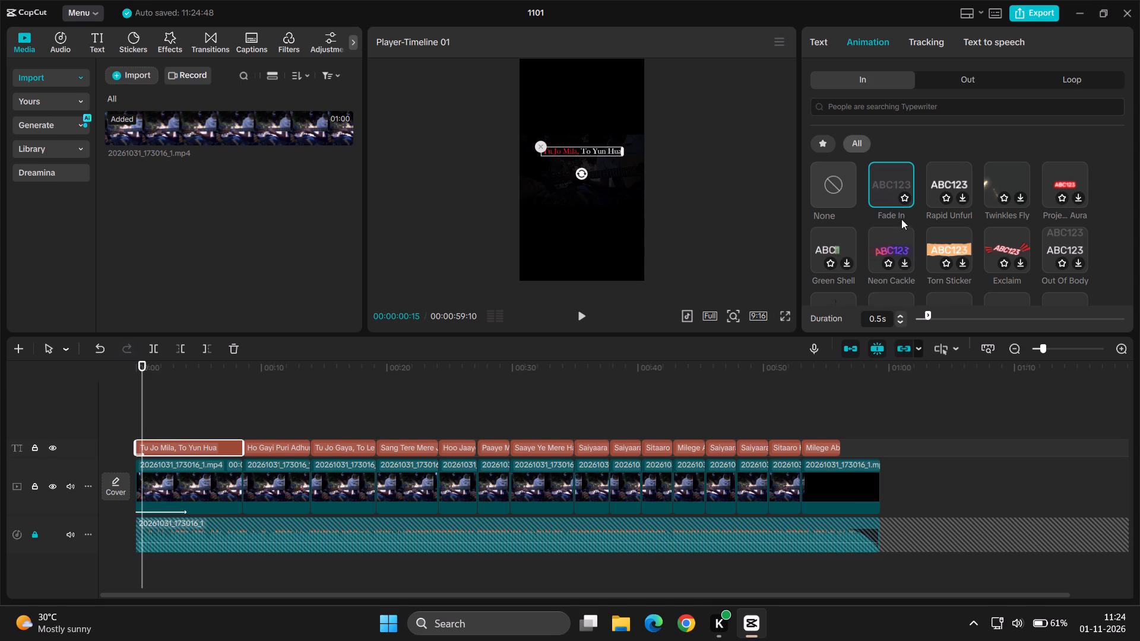
Set the first lyric text's Fade In duration to 4.0 s.
left_click_drag(928, 314, 955, 320)
left_click_drag(955, 320, 993, 319)
left_click_drag(993, 319, 1015, 318)
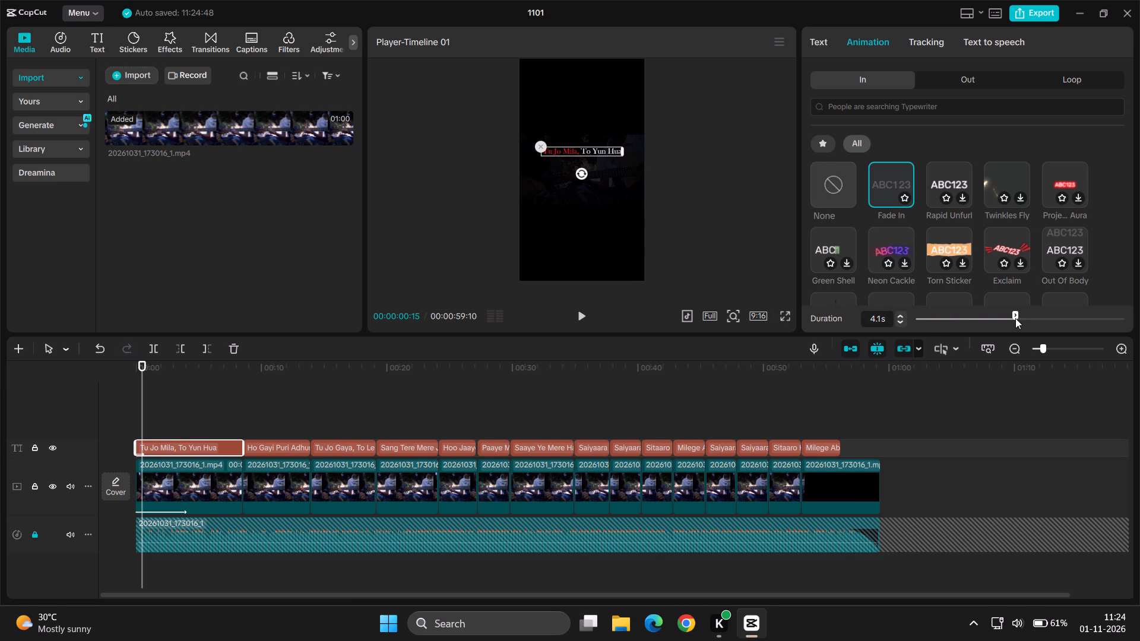
left_click_drag(1015, 318, 1014, 319)
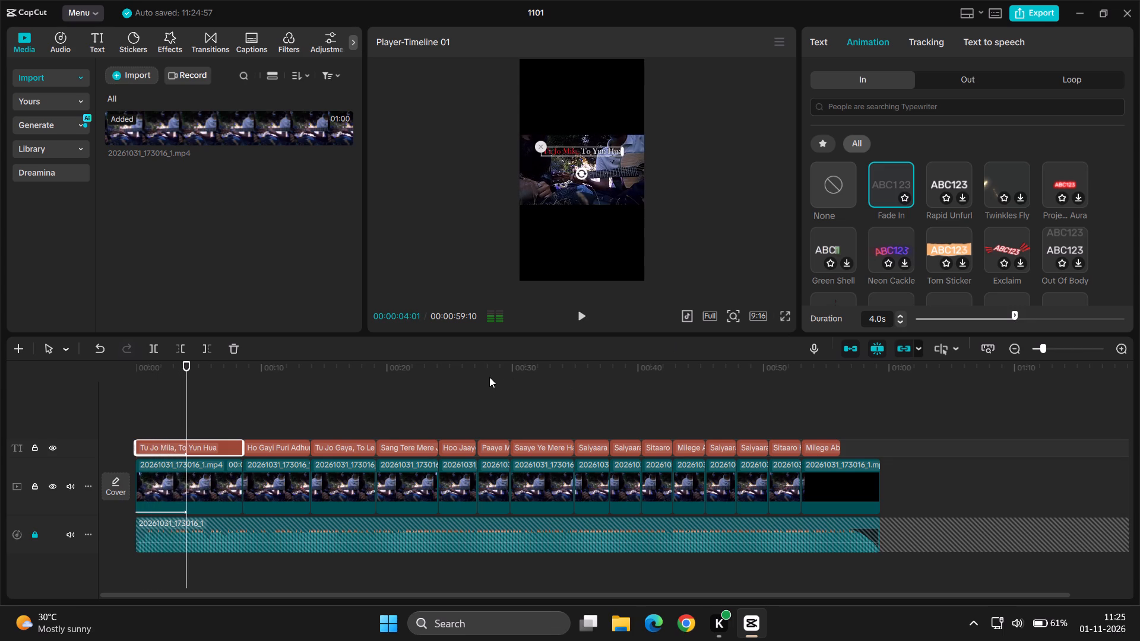
Trim the start of the first lyric text to the playhead at about 00:00:04:01.
left_click_drag(134, 445, 175, 448)
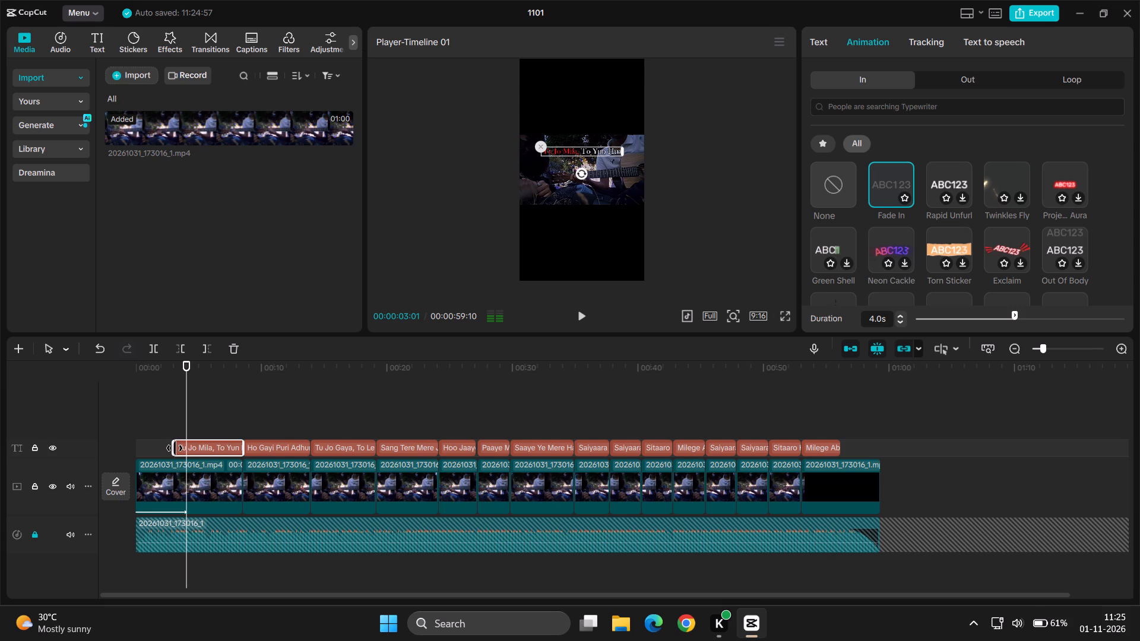
left_click_drag(175, 448, 185, 448)
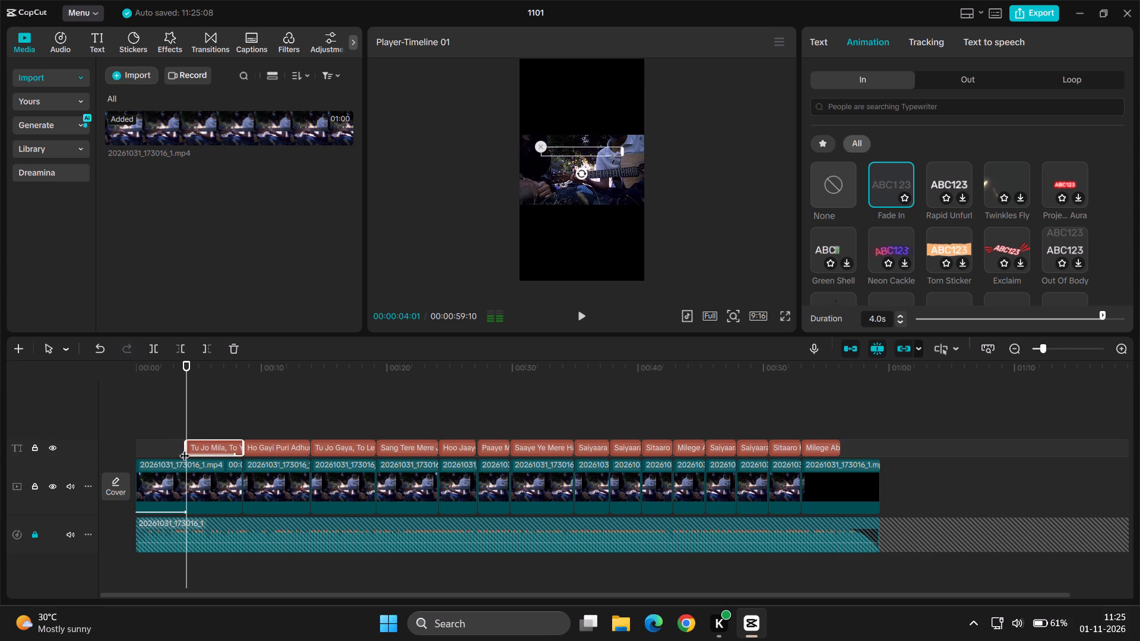
Play back the opening section from about 00:00:01:24 to review the video and lyric fade-ins.
left_click(159, 408)
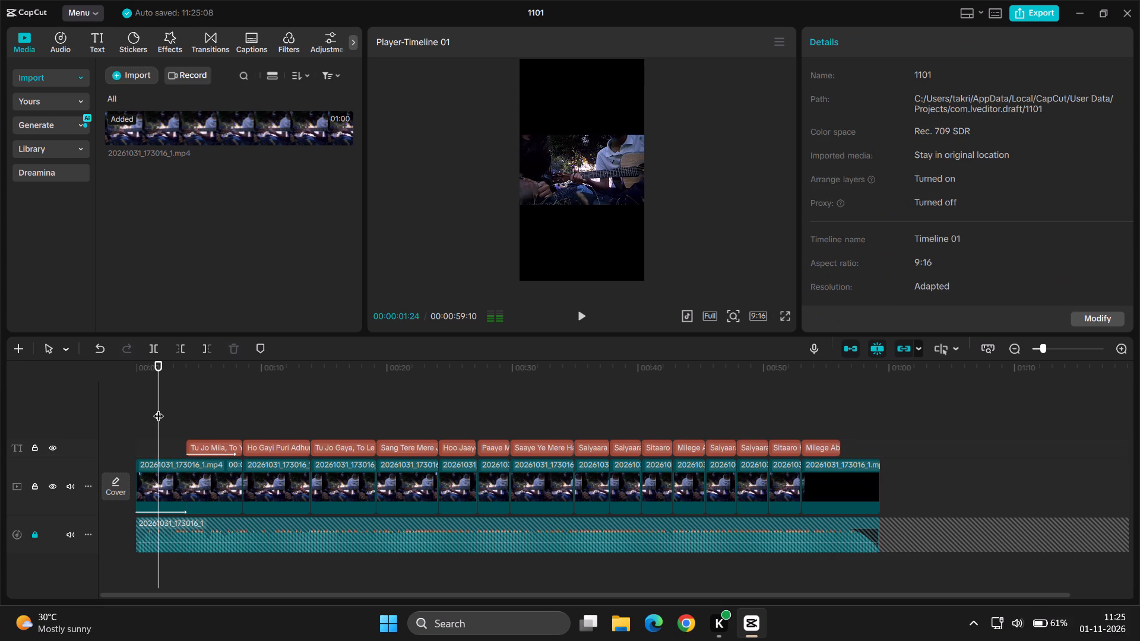
key("space")
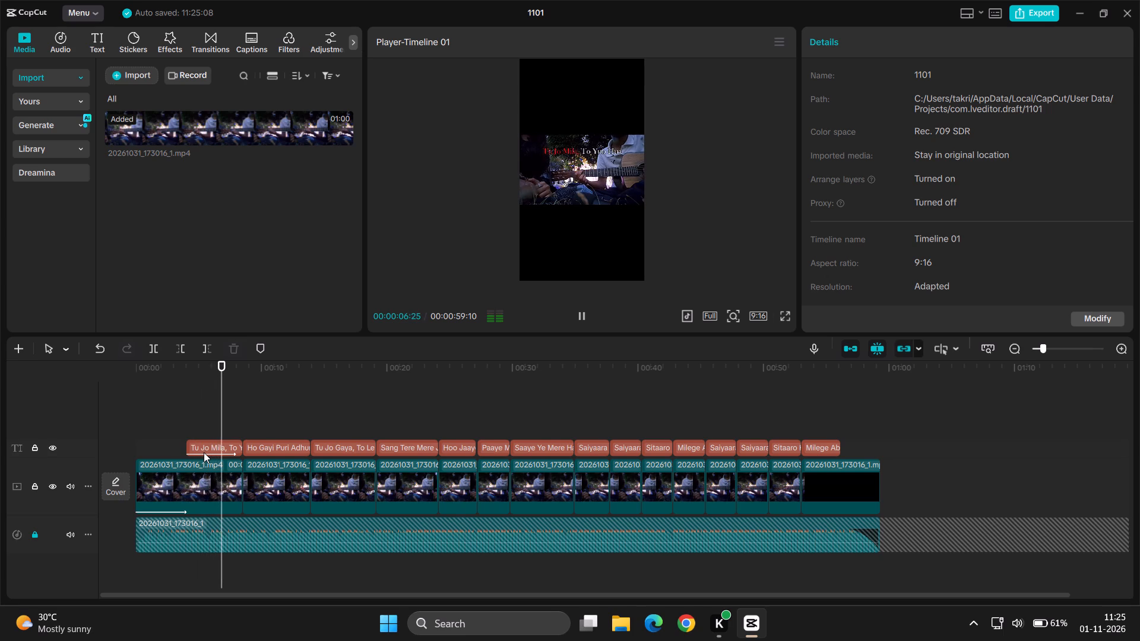
key("space")
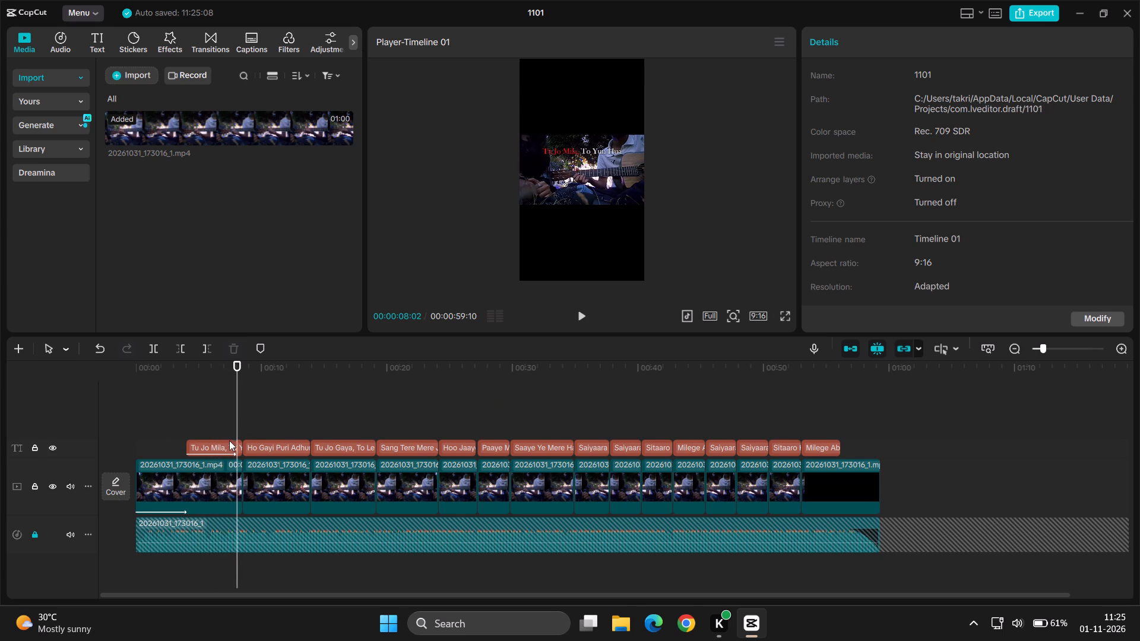
Shorten the first lyric text's Fade In duration to 0.7 s and extend the text's start slightly earlier.
left_click(223, 442)
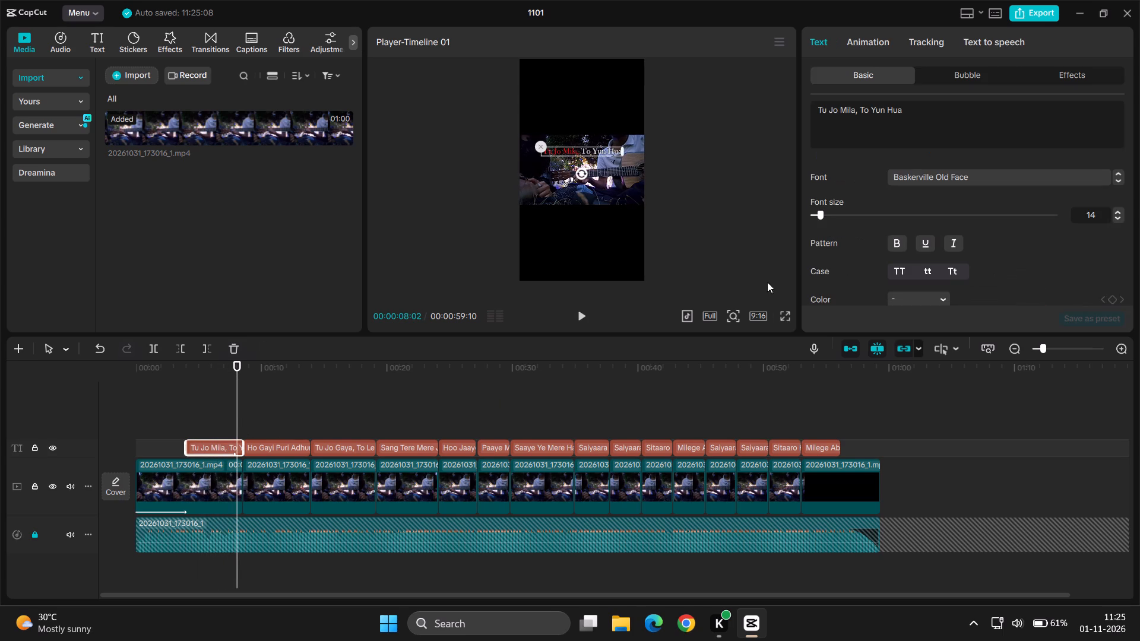
left_click(880, 44)
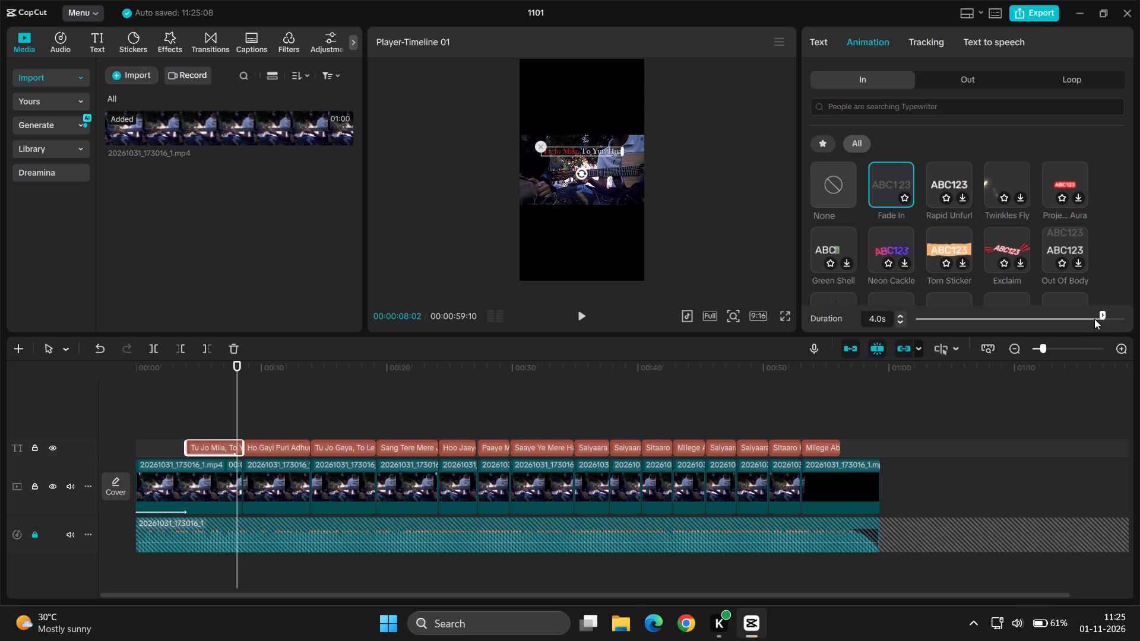
left_click_drag(1104, 316, 932, 321)
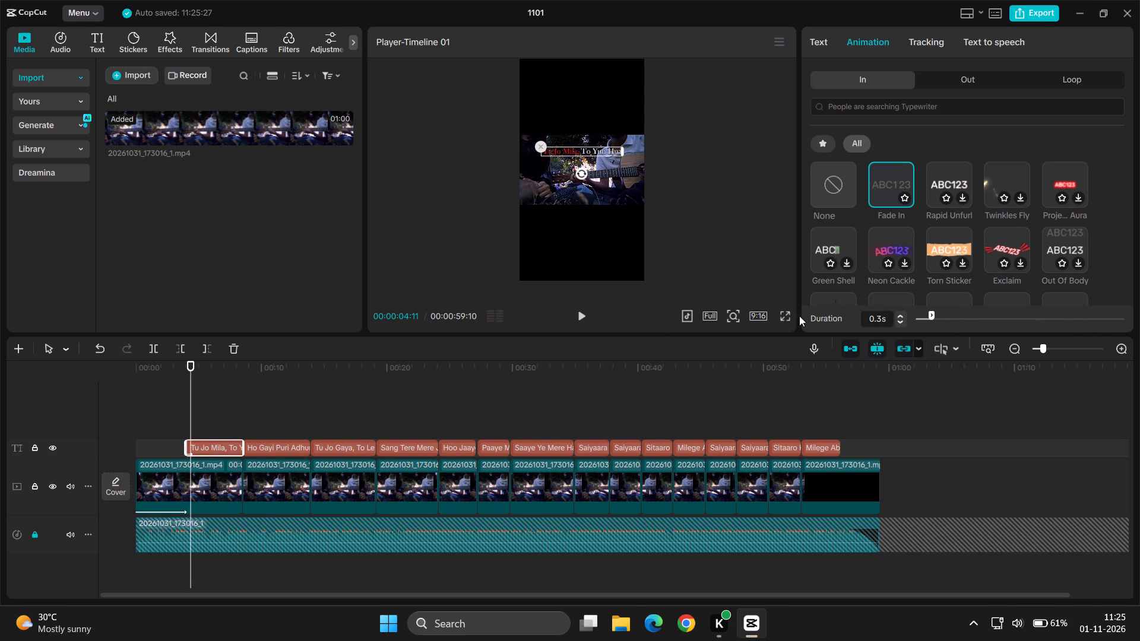
left_click(185, 449)
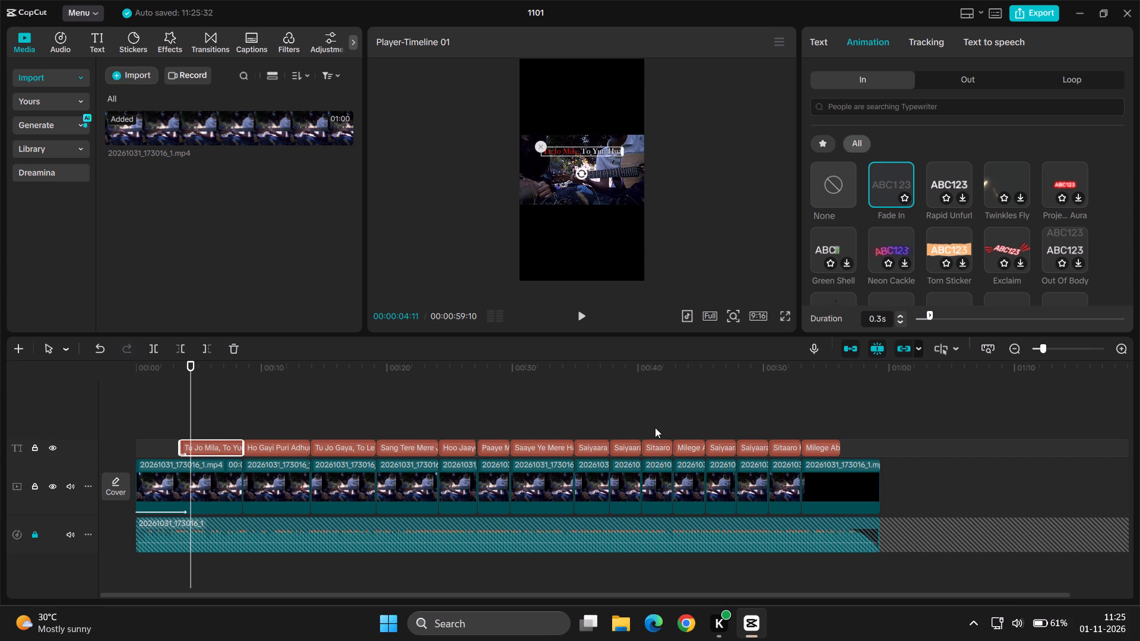
left_click_drag(931, 317, 937, 317)
left_click_drag(937, 317, 947, 315)
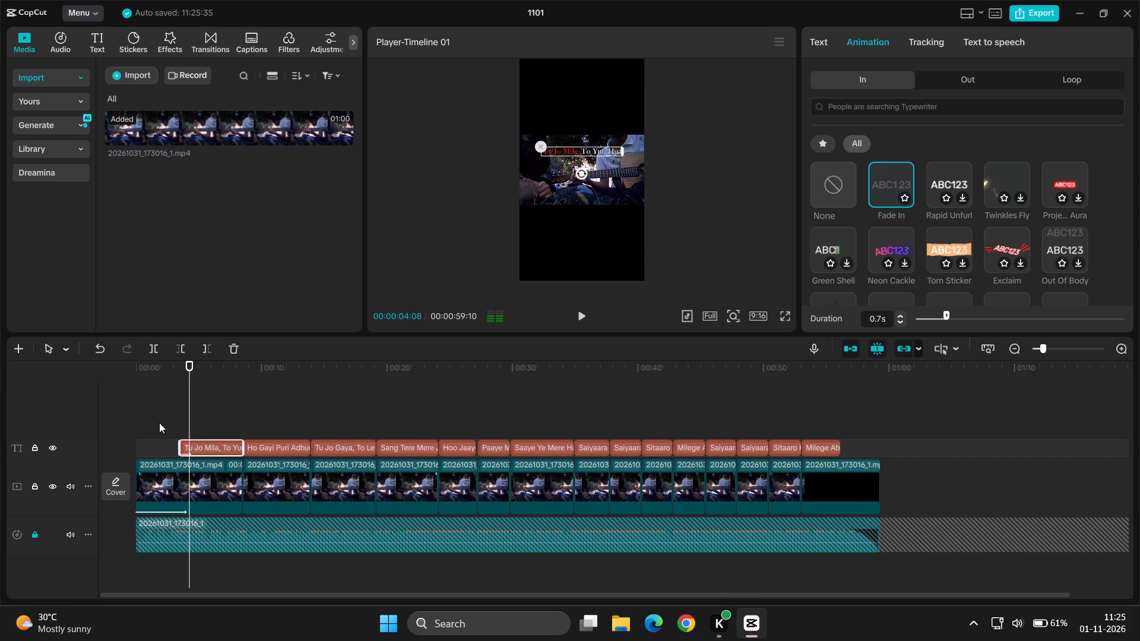
Play back the opening section to review the first lyric text's fade-in.
left_click(159, 423)
key("space")
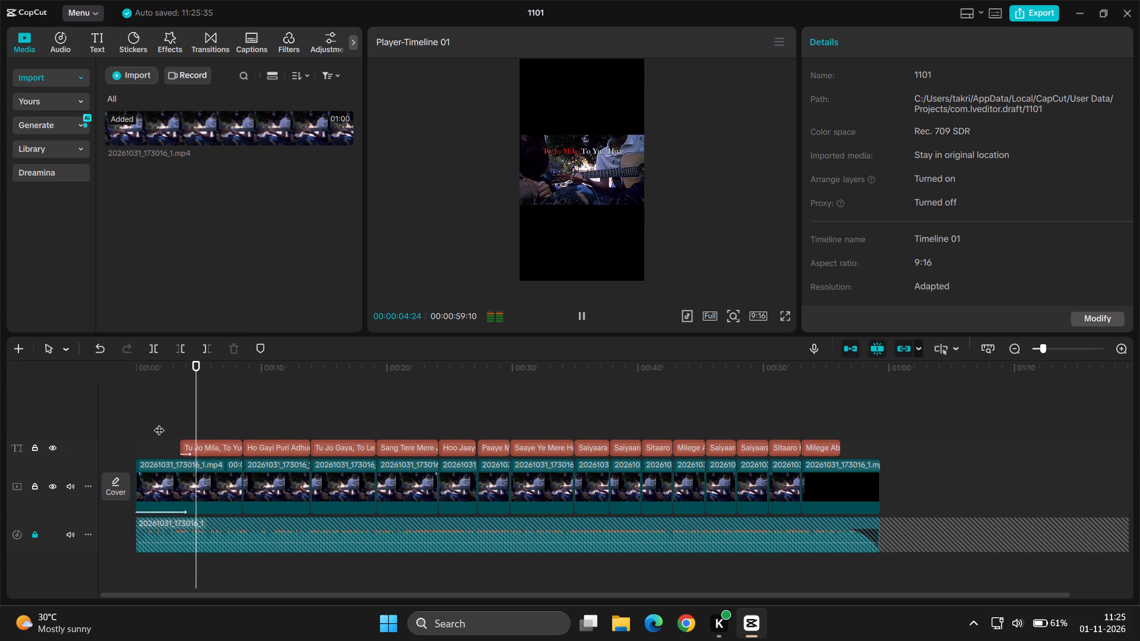
Extend the start of the first lyric text, "Tu Jo Mila, To Yun Hua", back to about 00:00:03:05.
left_click(185, 449)
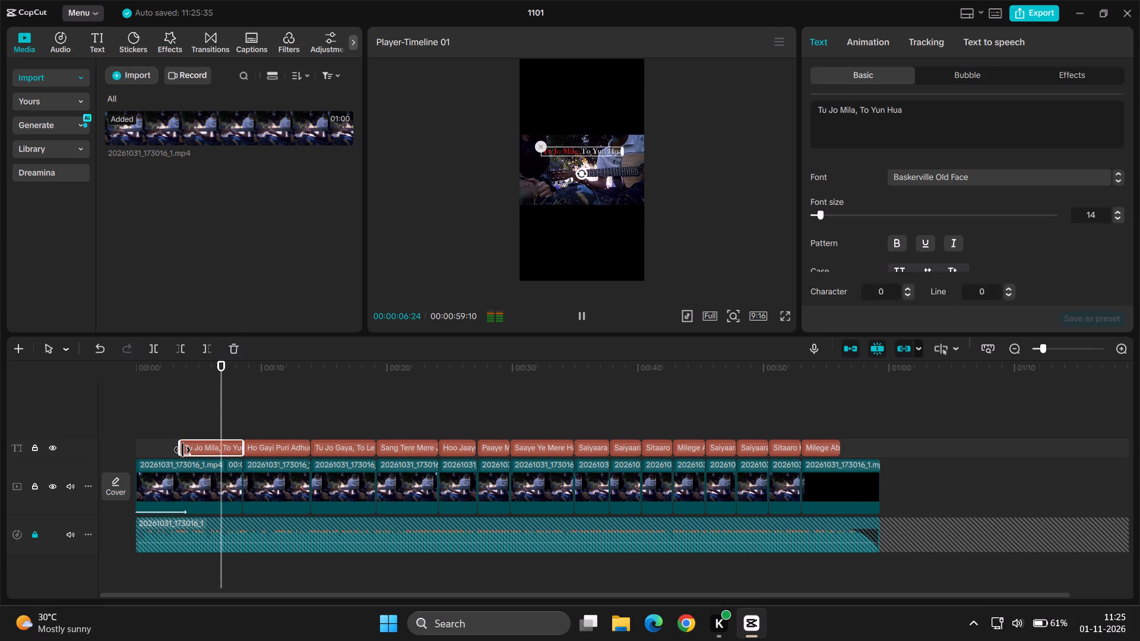
left_click(182, 450)
left_click(180, 450)
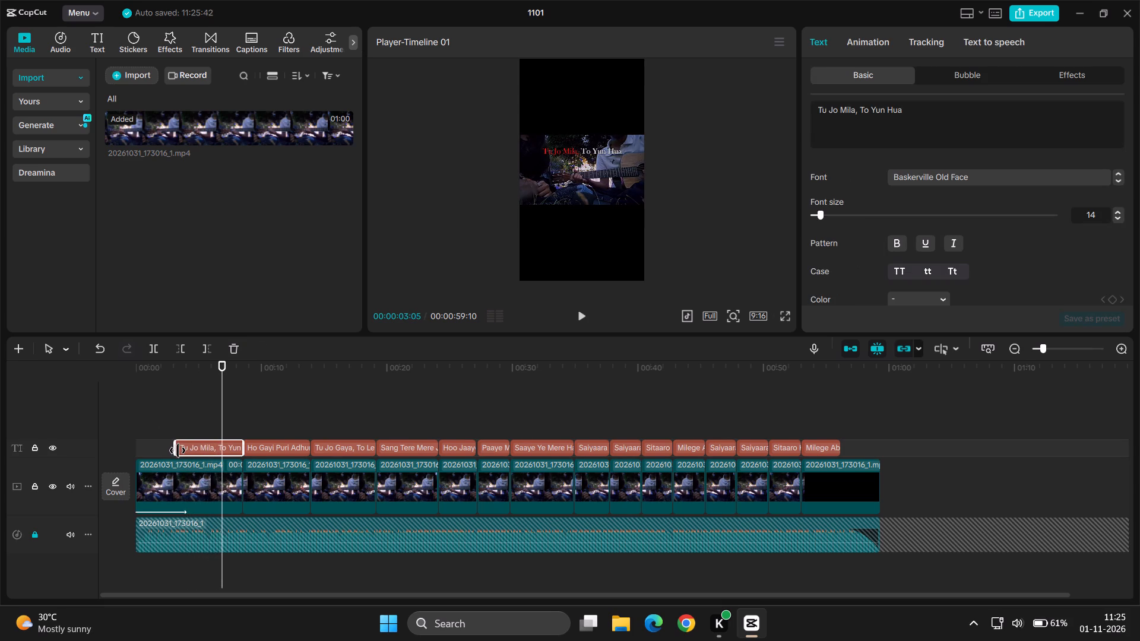
Play back the timeline from the beginning to review the opening fades and the lyrics that follow.
left_click(137, 404)
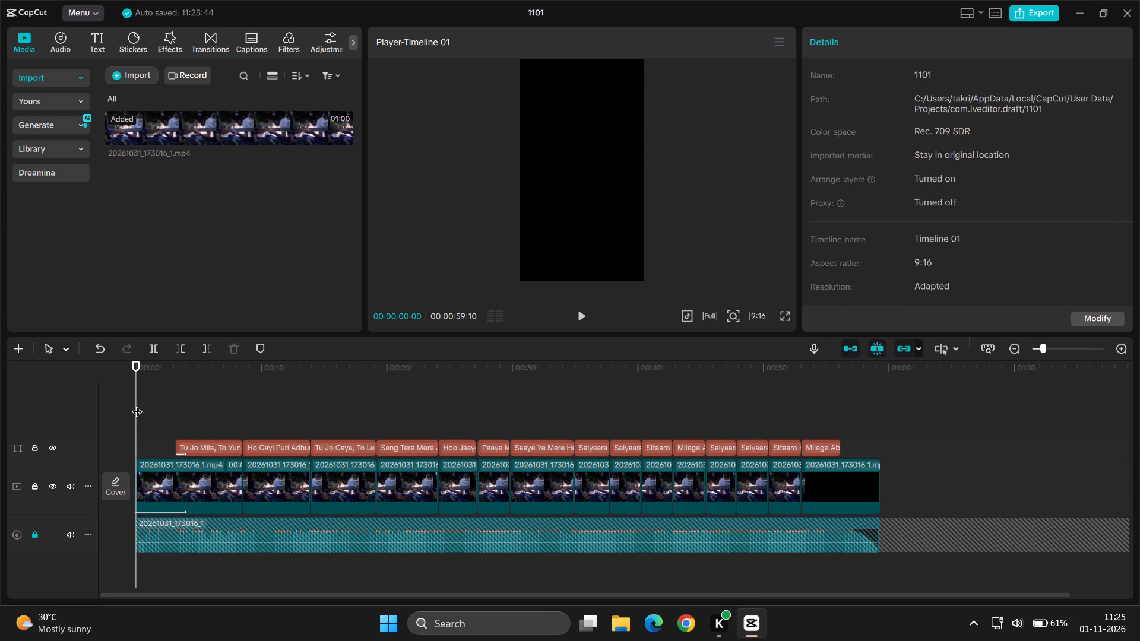
key("space")
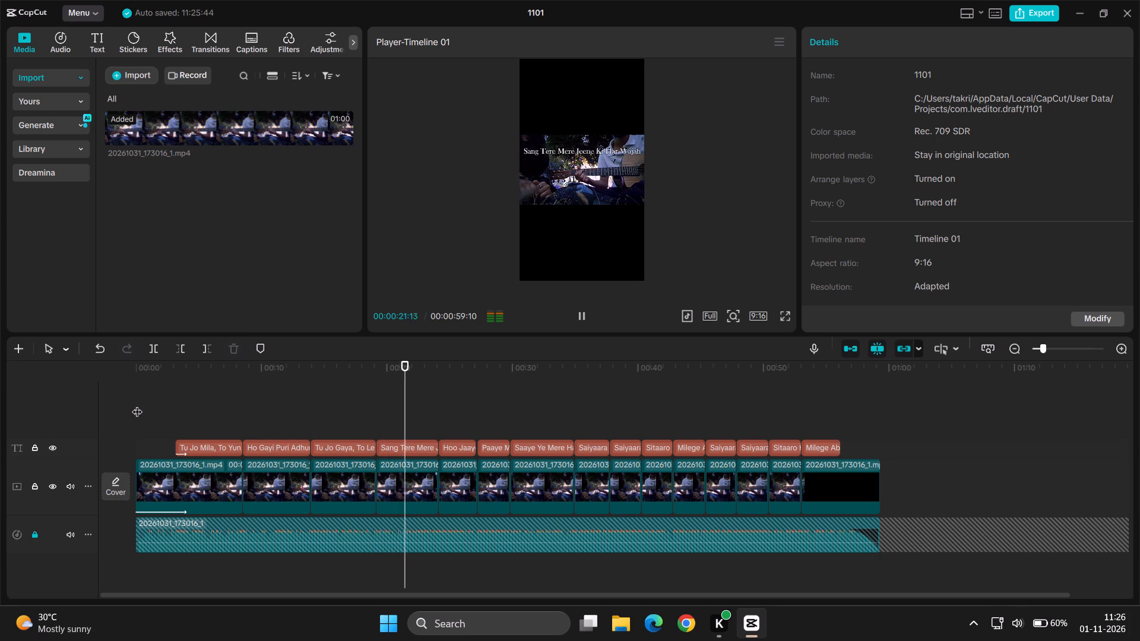
Play back the ending from the last lyric text, "Milege Ab Yaara", to check when it disappears.
left_click(835, 402)
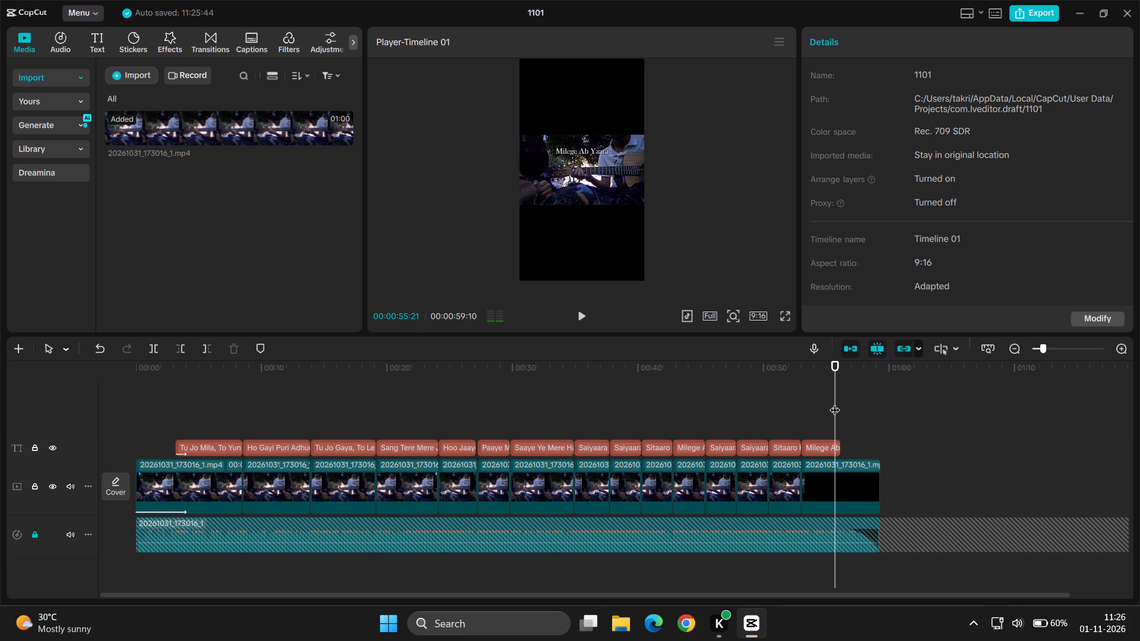
left_click(813, 402)
key("space")
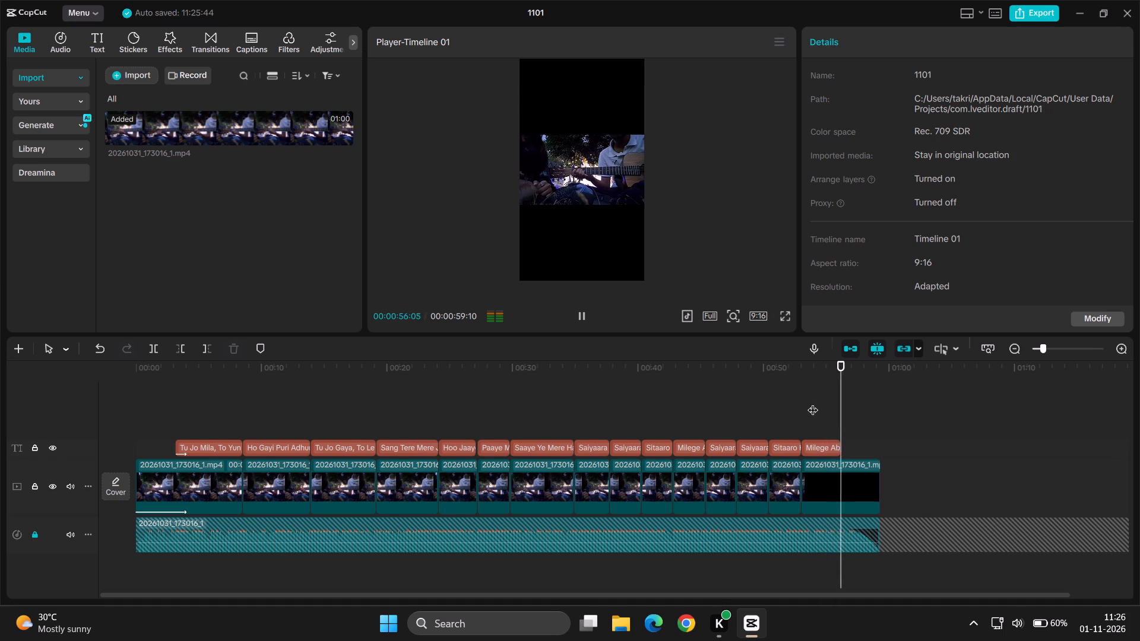
key("space")
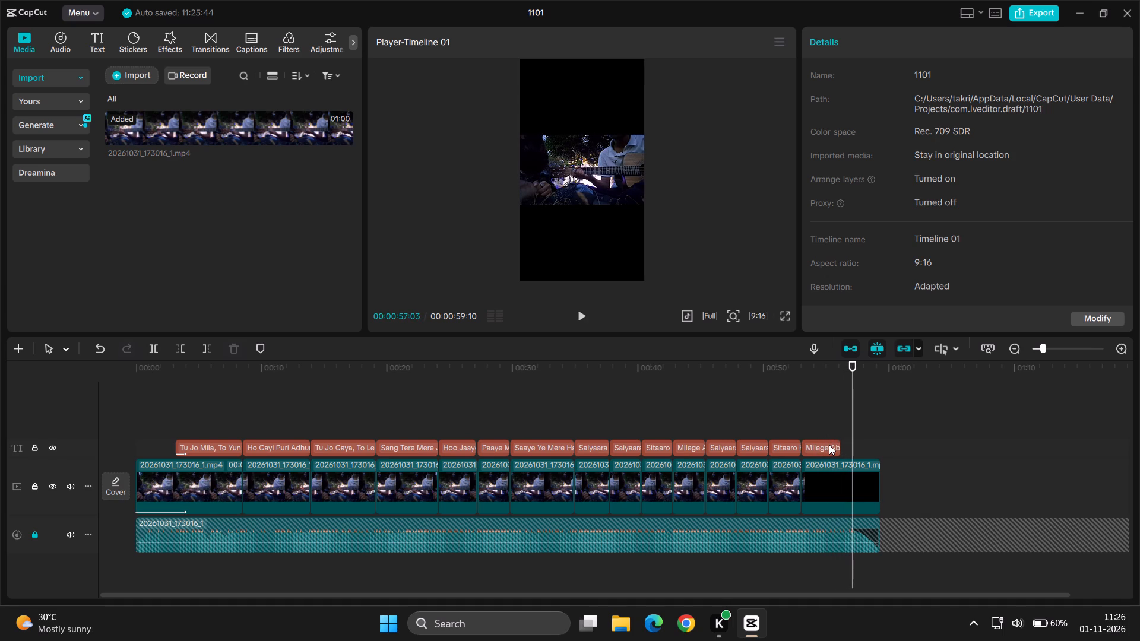
Extend the end of the last lyric text, "Milege Ab Yaara", to about 00:00:56:21.
left_click(829, 445)
left_click(840, 448)
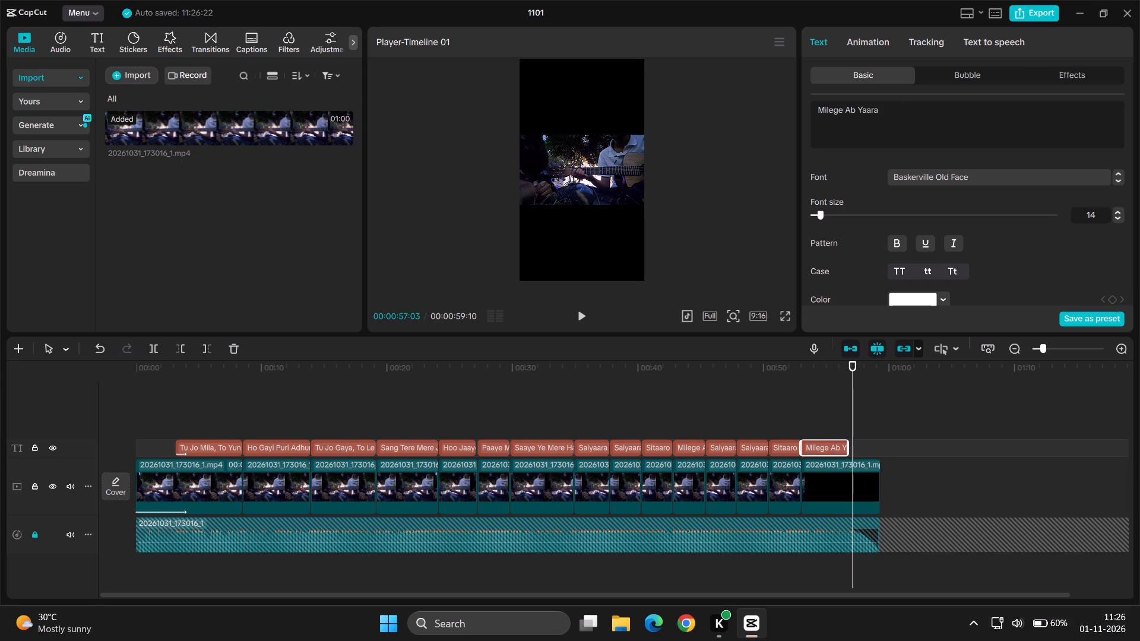
Apply the Fade Out exit animation to the last lyric text and lengthen it to slightly over 0.8 s.
left_click(878, 42)
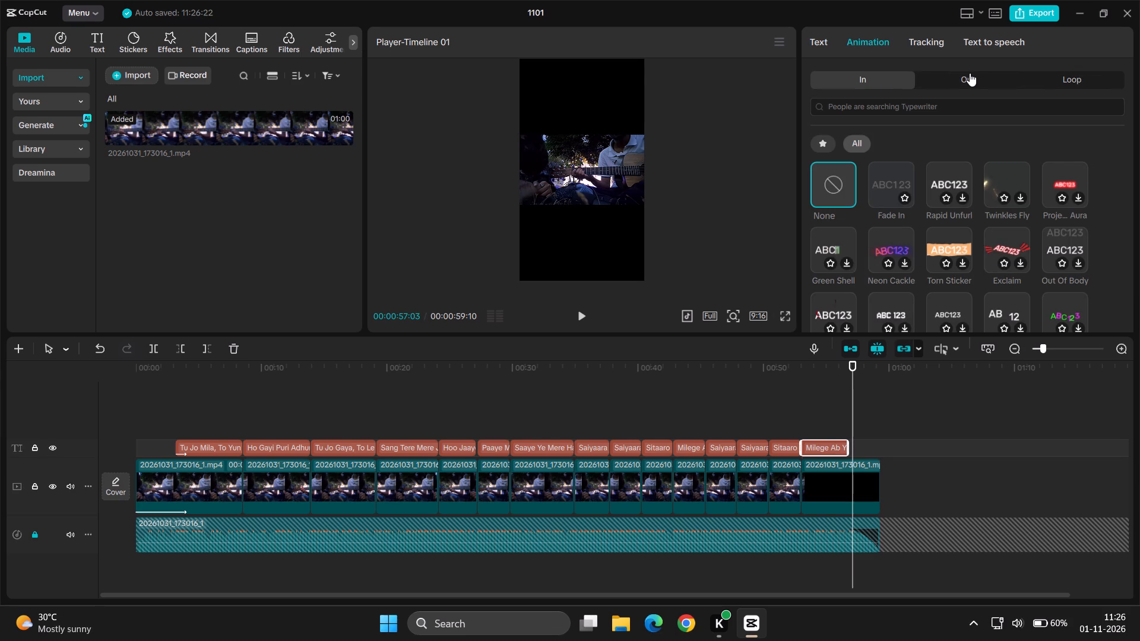
left_click(970, 73)
left_click(897, 183)
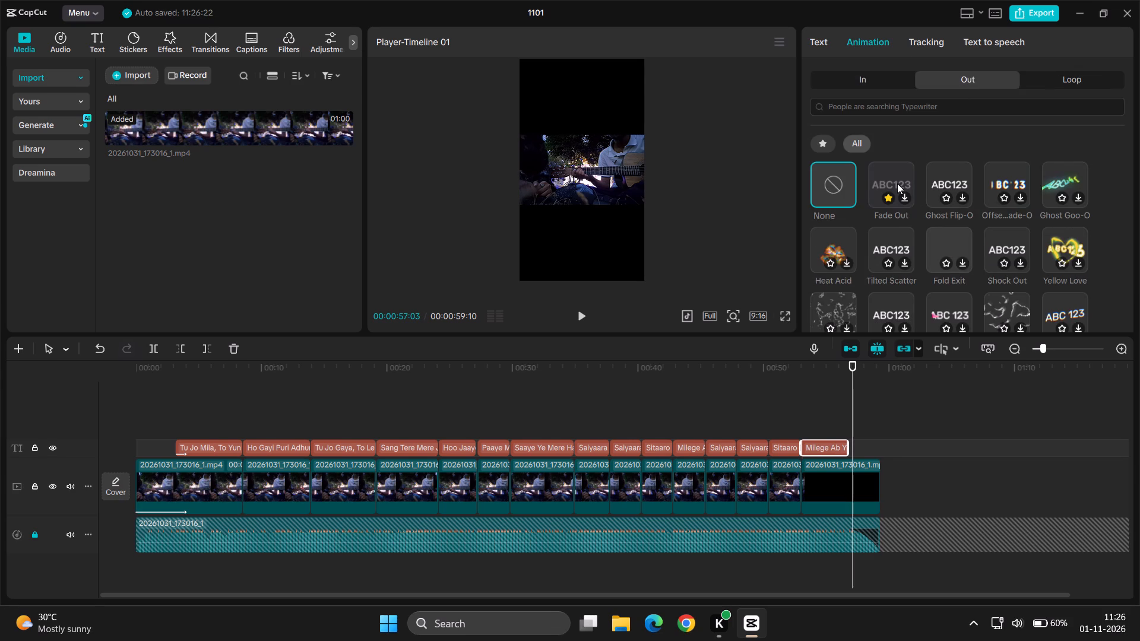
left_click(902, 202)
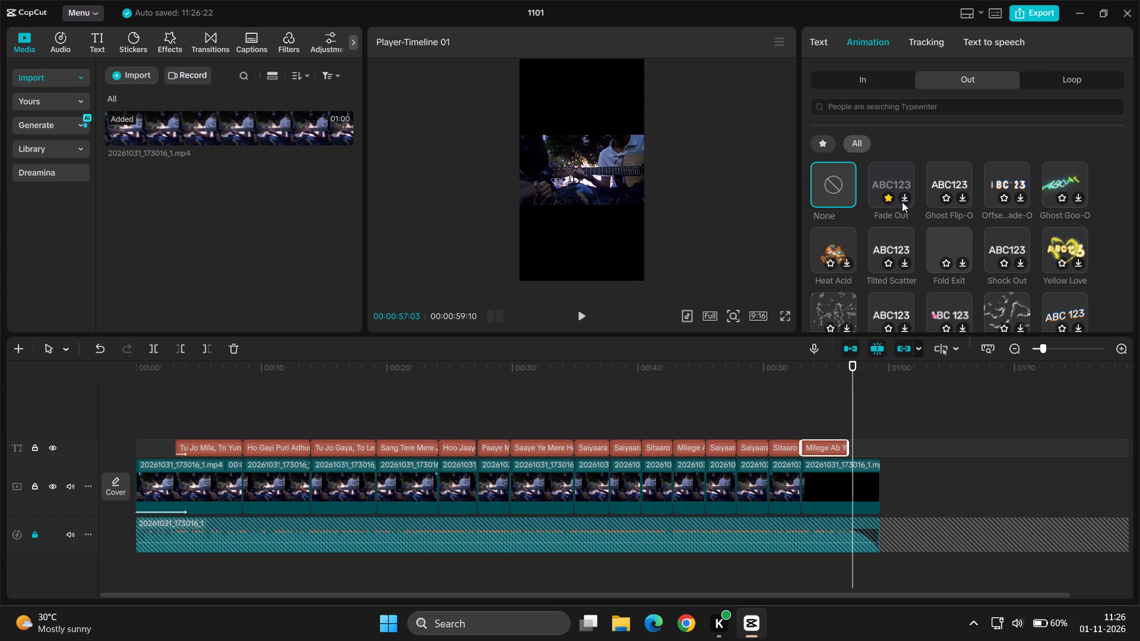
double_click(902, 202)
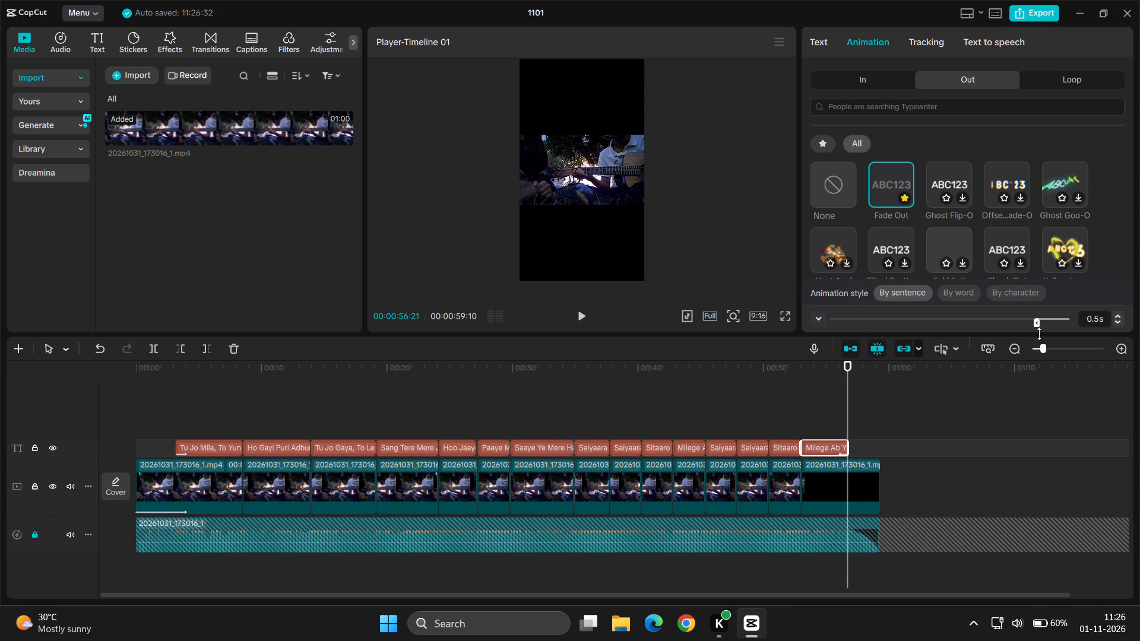
left_click_drag(1037, 323, 1013, 324)
left_click_drag(1013, 324, 1010, 324)
Play back the ending from just before the last lyric text to review its fade-out.
left_click(796, 391)
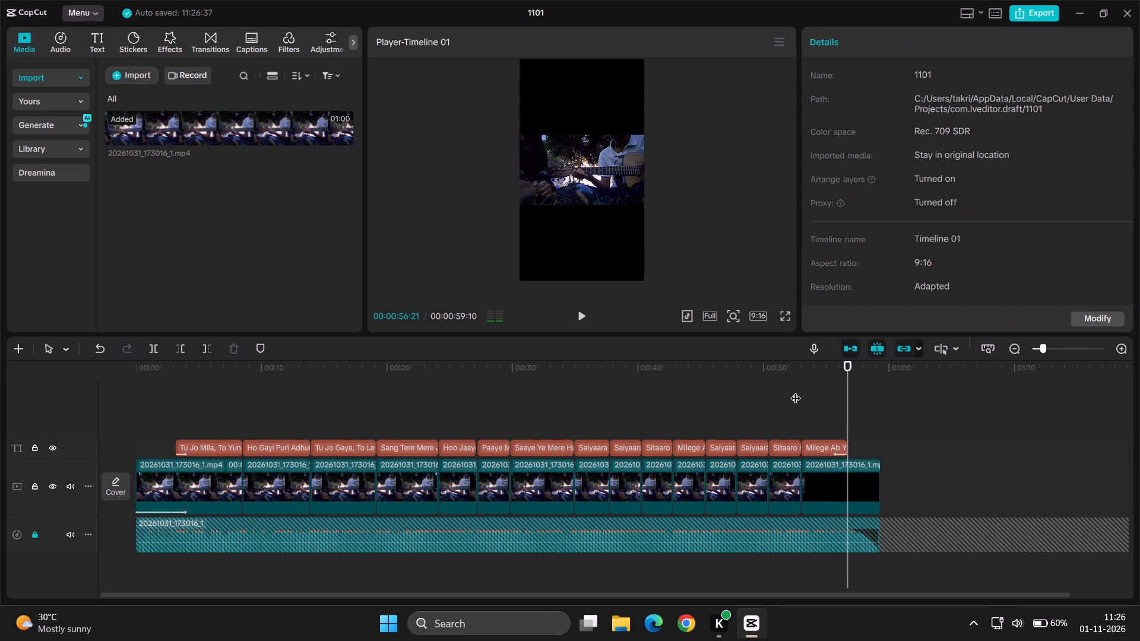
key("space")
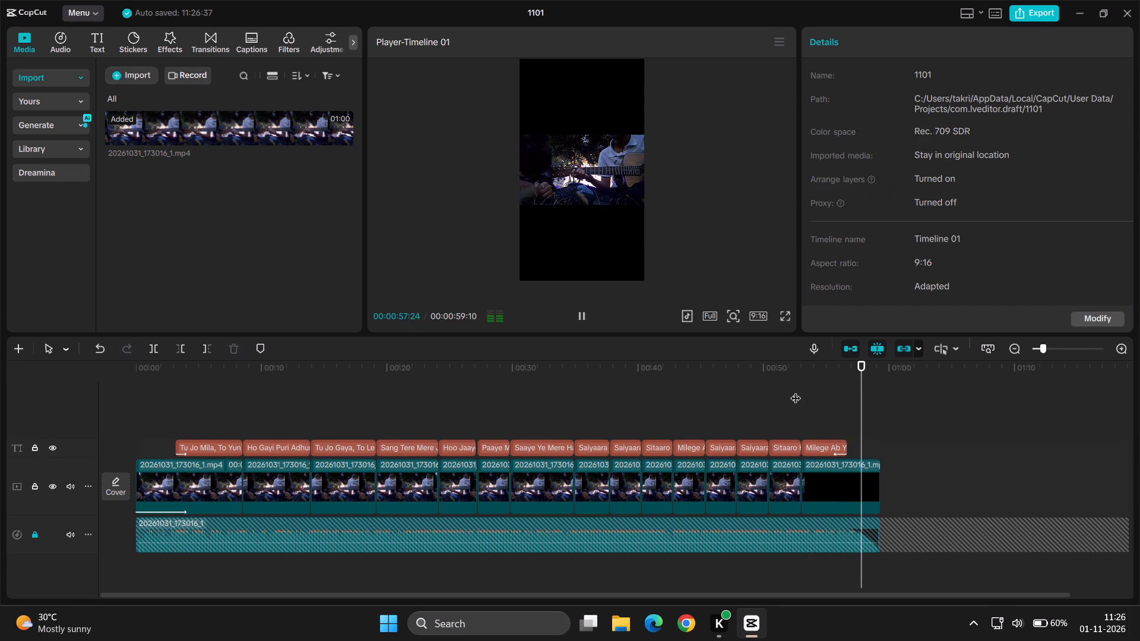
Apply the Fade Out exit animation to the last video clip with a duration of 1.7 s.
left_click(857, 483)
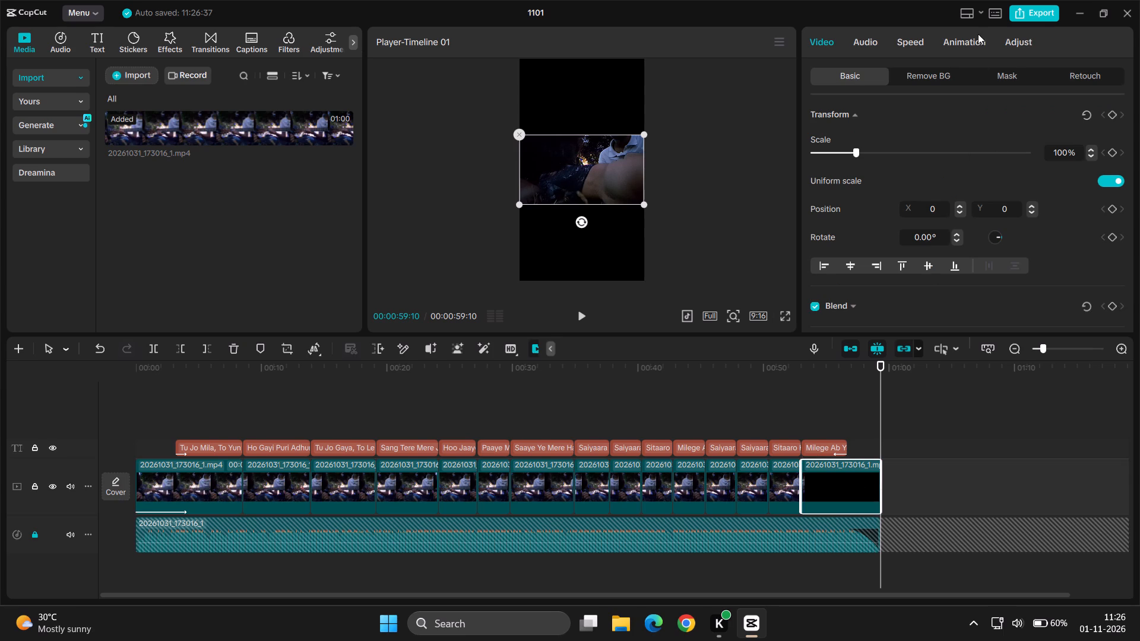
left_click(964, 45)
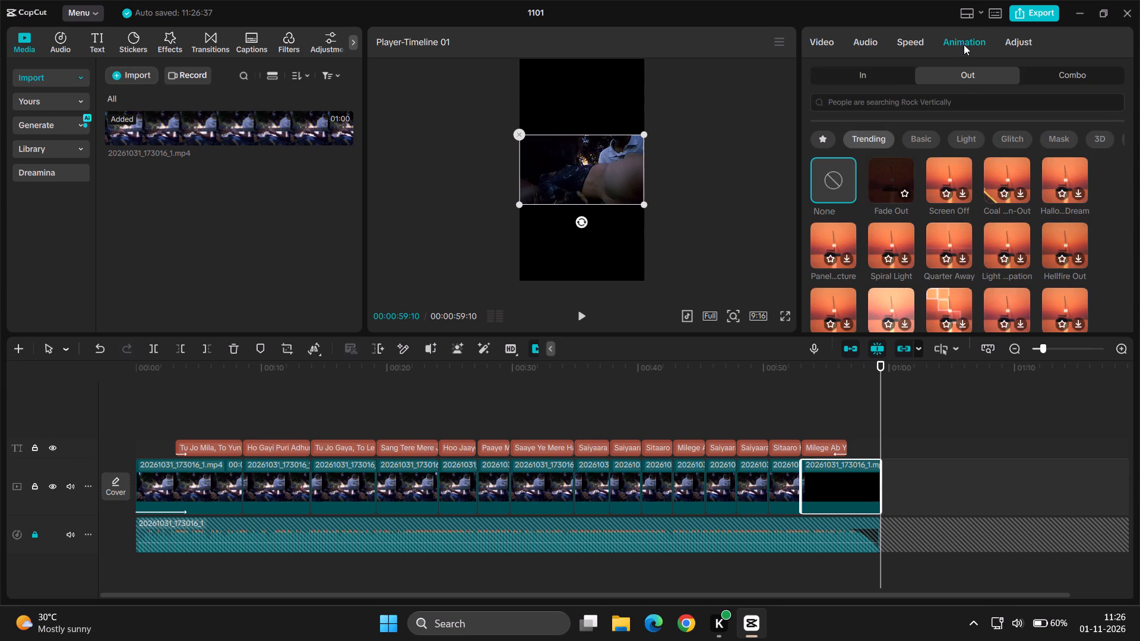
left_click(905, 193)
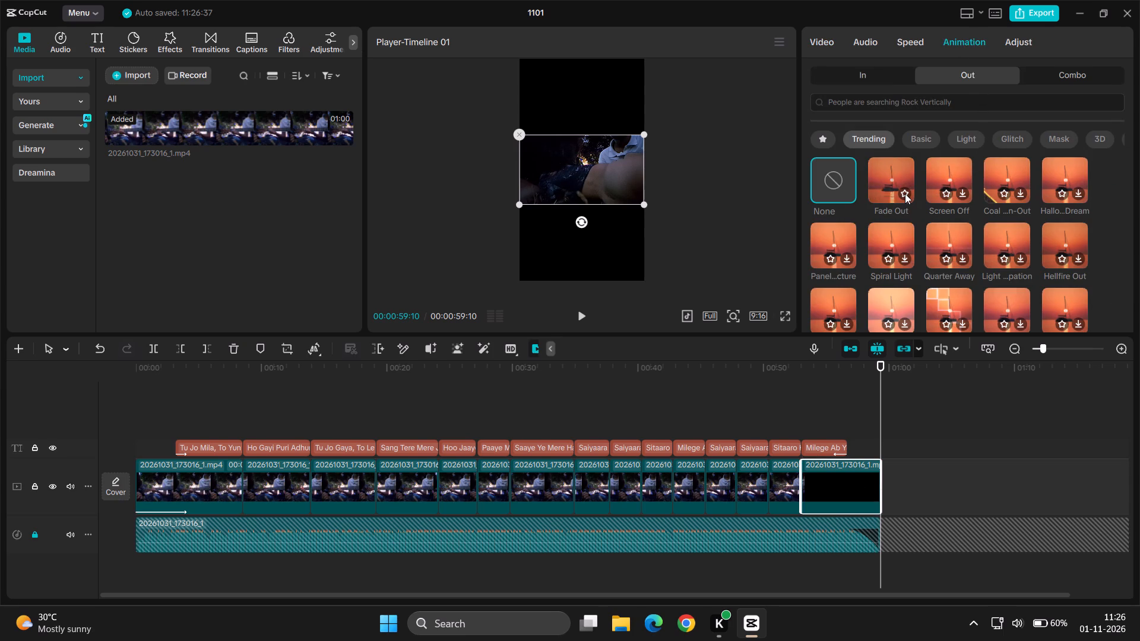
left_click(905, 193)
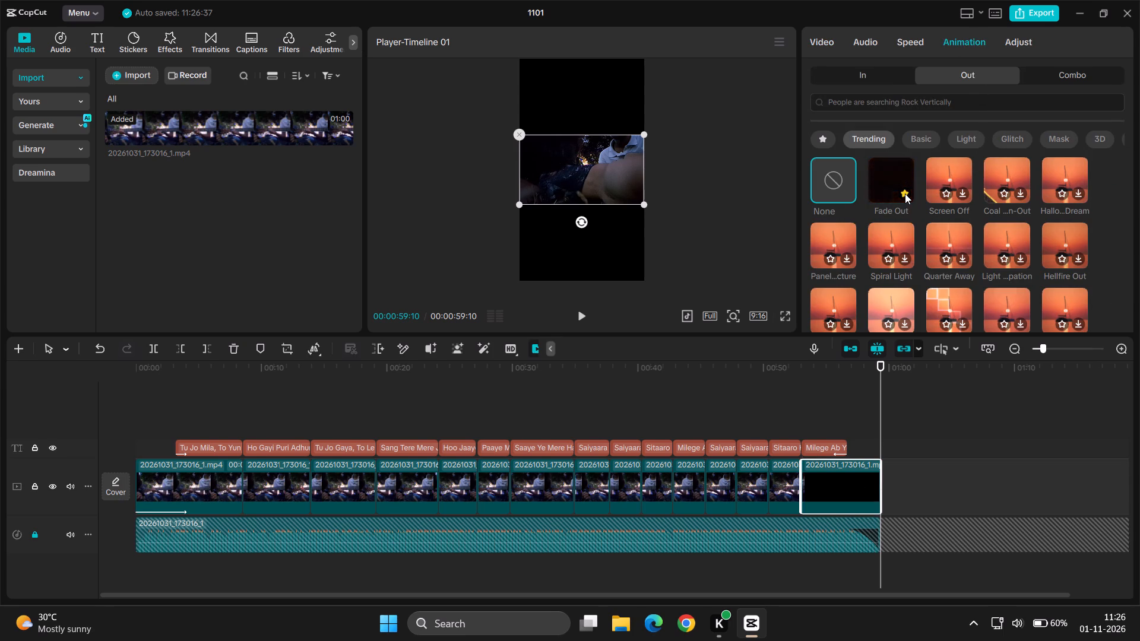
left_click(905, 193)
left_click(883, 174)
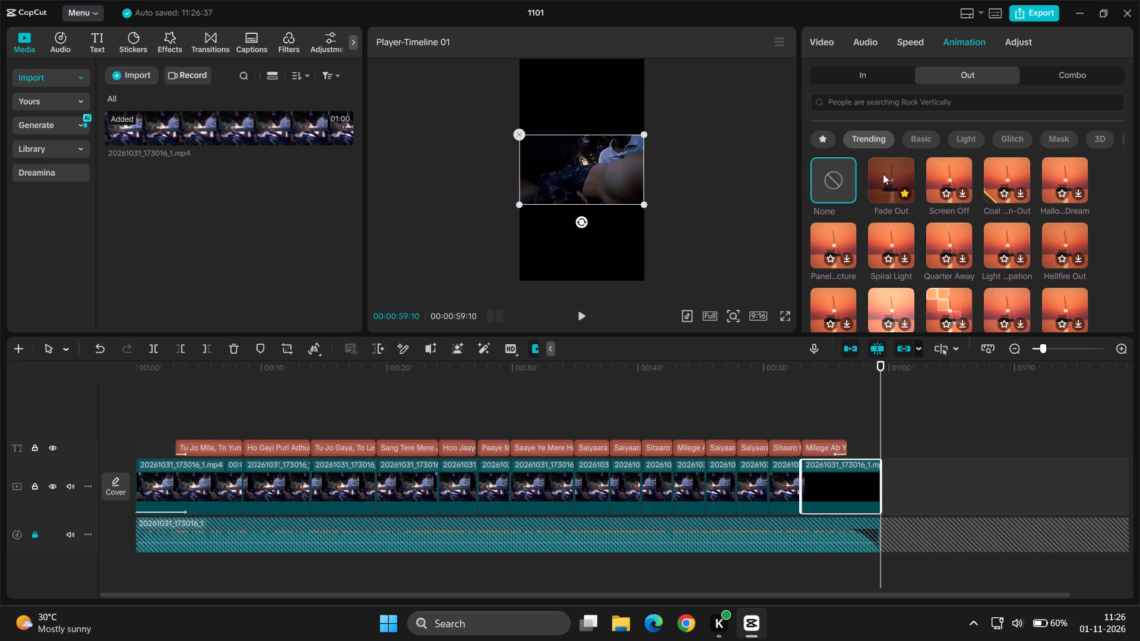
double_click(883, 174)
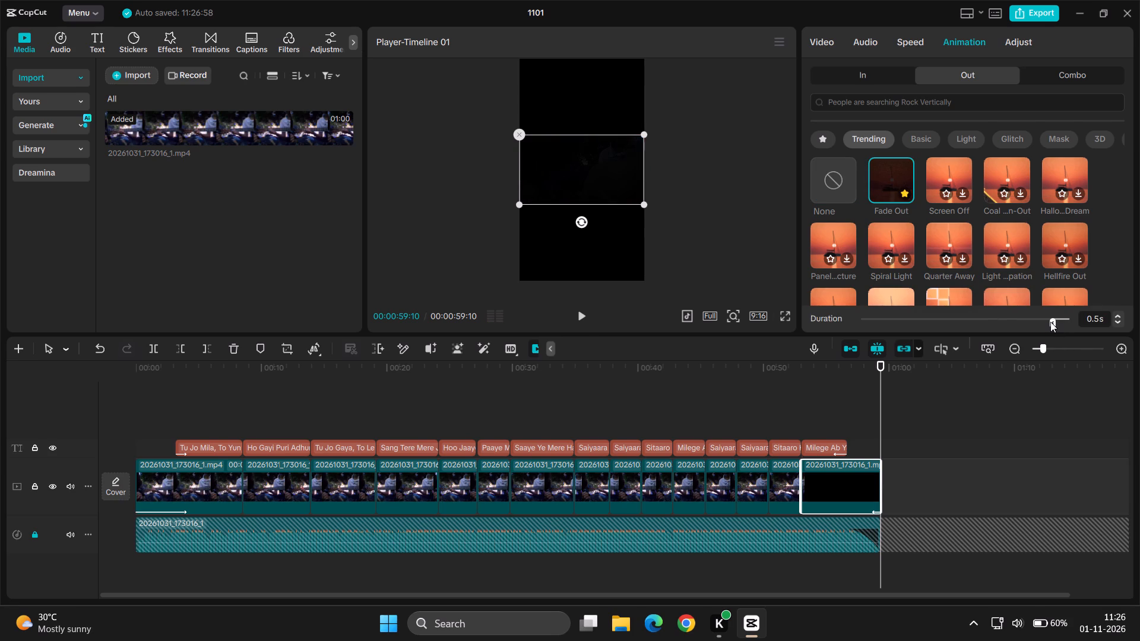
left_click_drag(1050, 322, 1044, 322)
left_click_drag(1044, 322, 1011, 326)
Play back the ending from about 00:00:53:20 to review the text and video fade-outs.
left_click(809, 404)
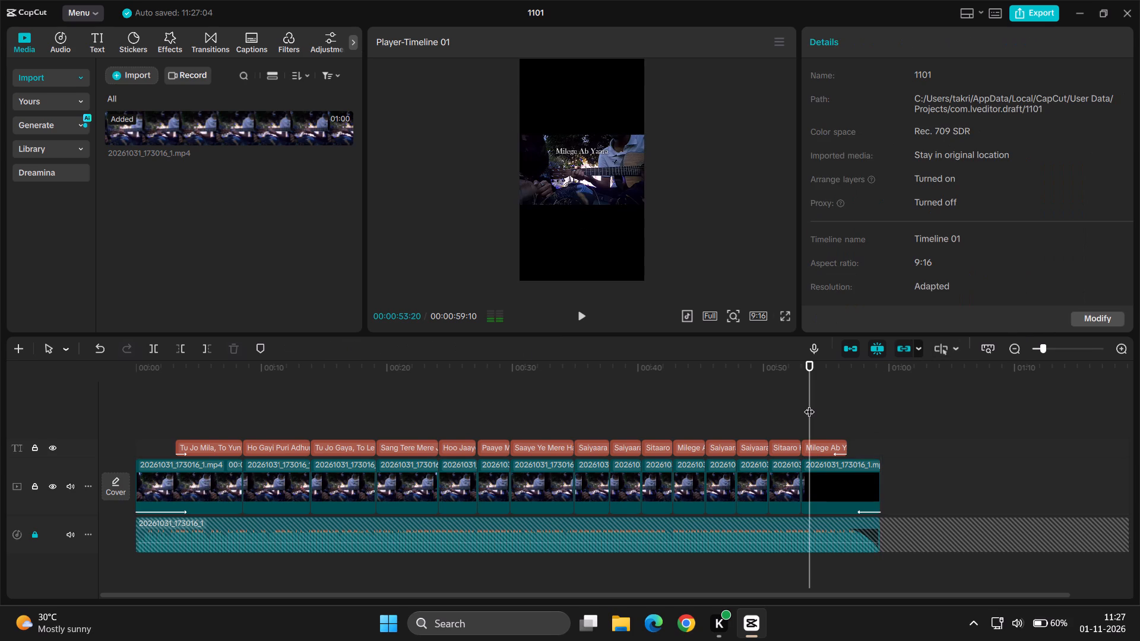
key("space")
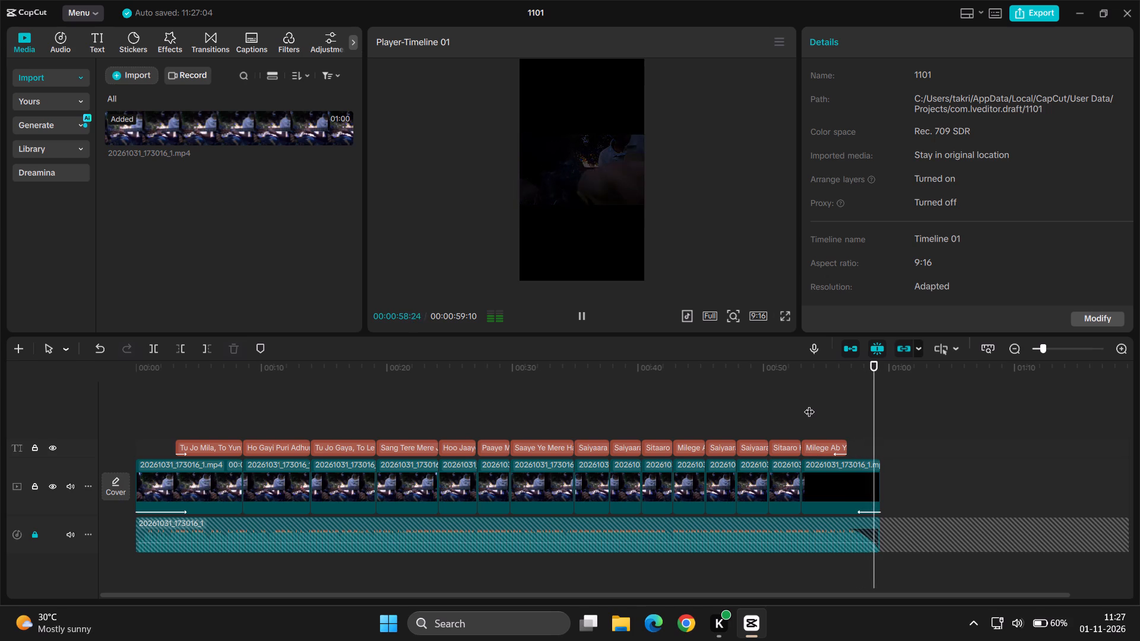
Set the last video clip's Fade Out duration to 2.5 s.
left_click(858, 512)
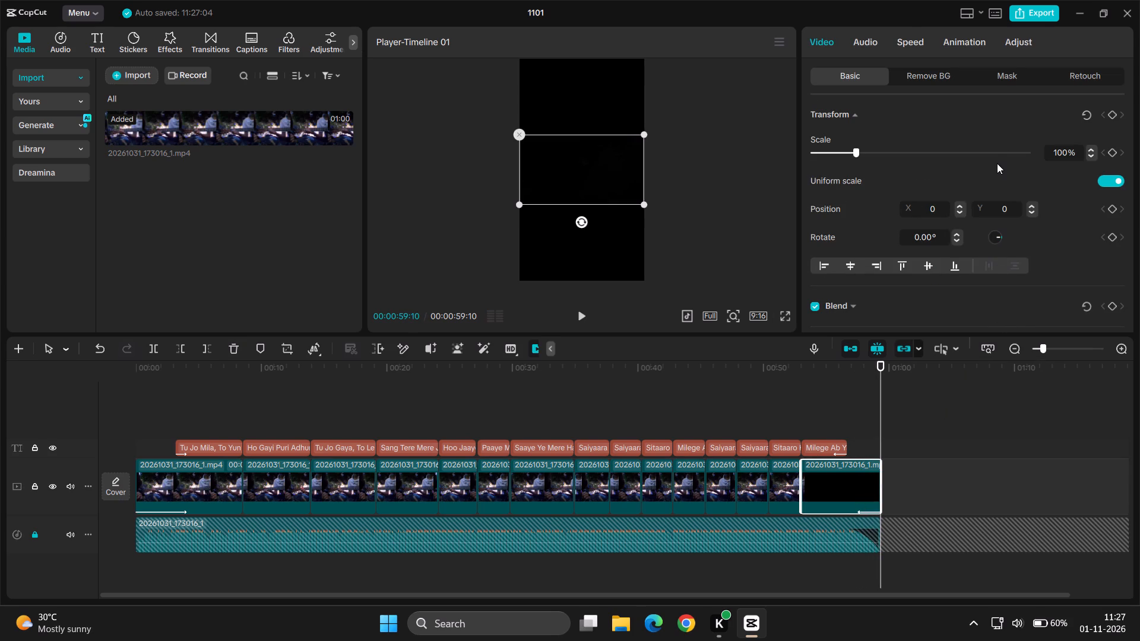
left_click(951, 43)
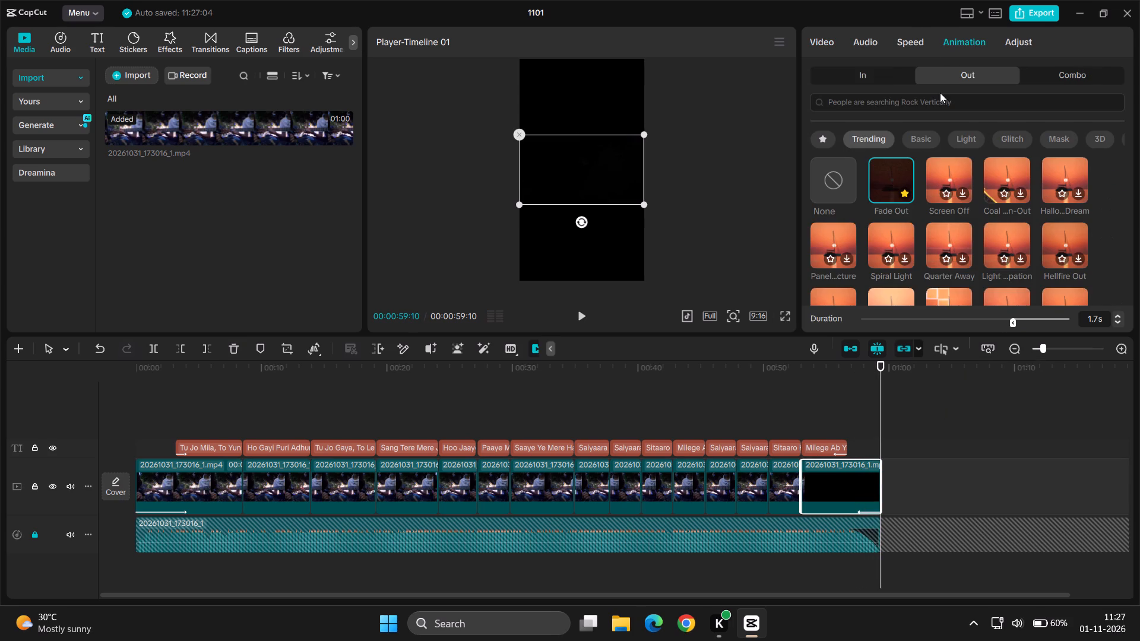
left_click_drag(1015, 323, 995, 329)
left_click_drag(993, 325, 986, 325)
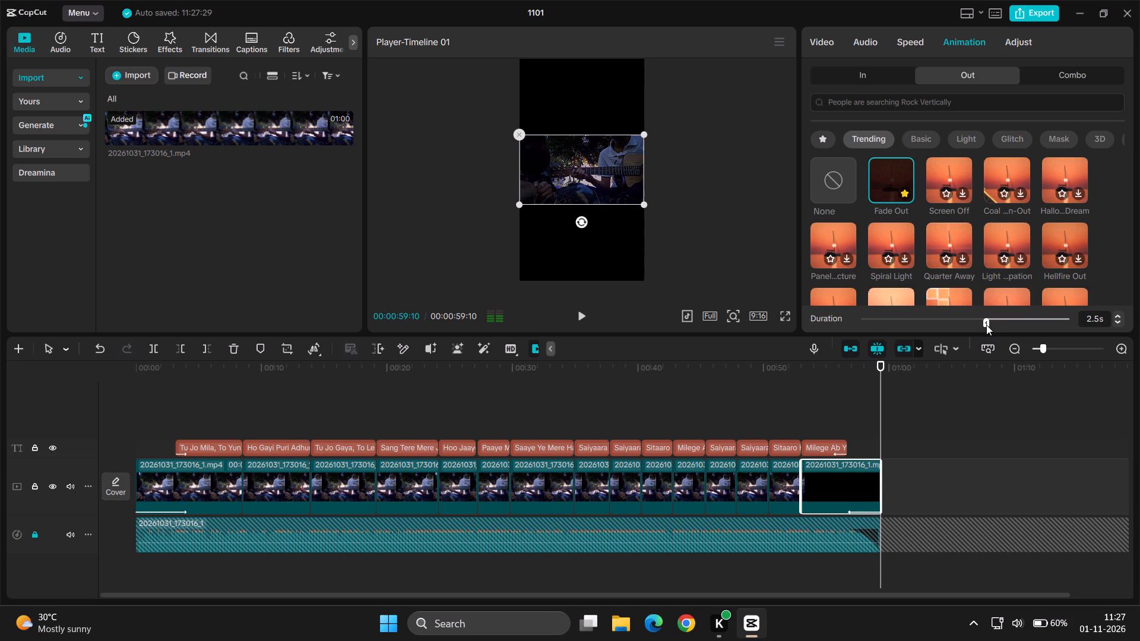
Add a default text to the text track at 00:00:56:21, right after the last lyric text.
left_click(821, 407)
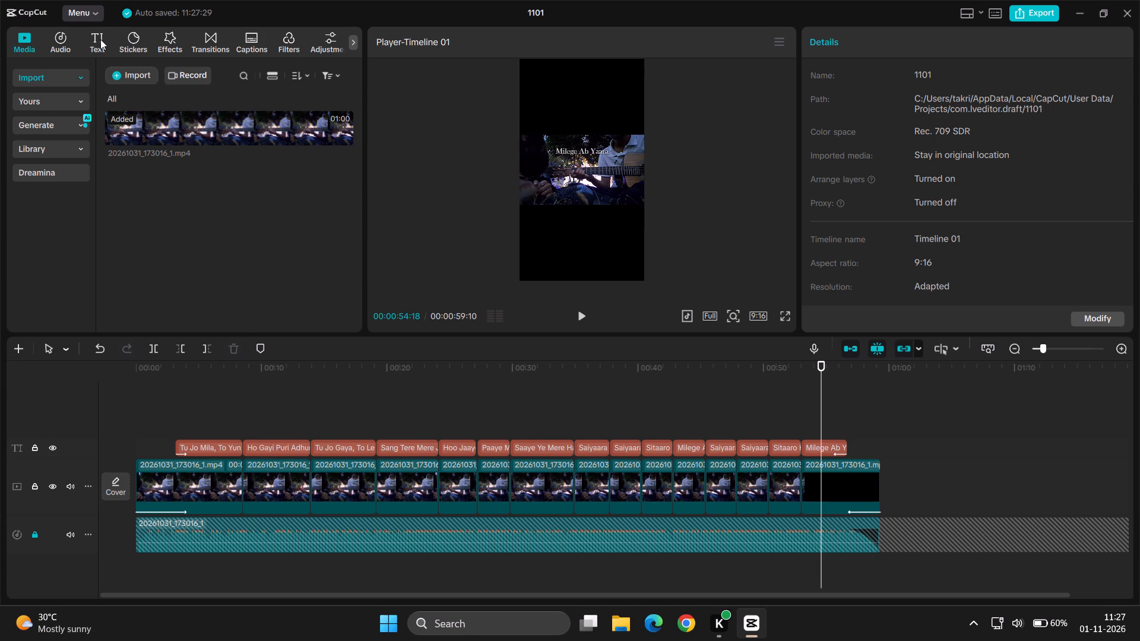
left_click(859, 429)
key("Down")
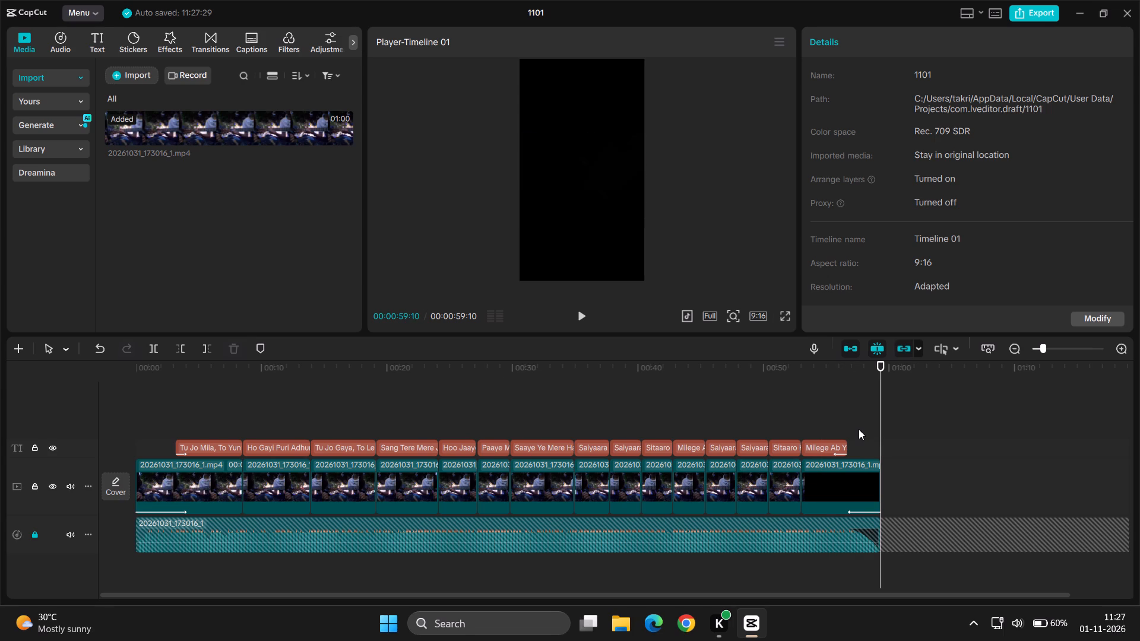
key("Up")
key("Up")
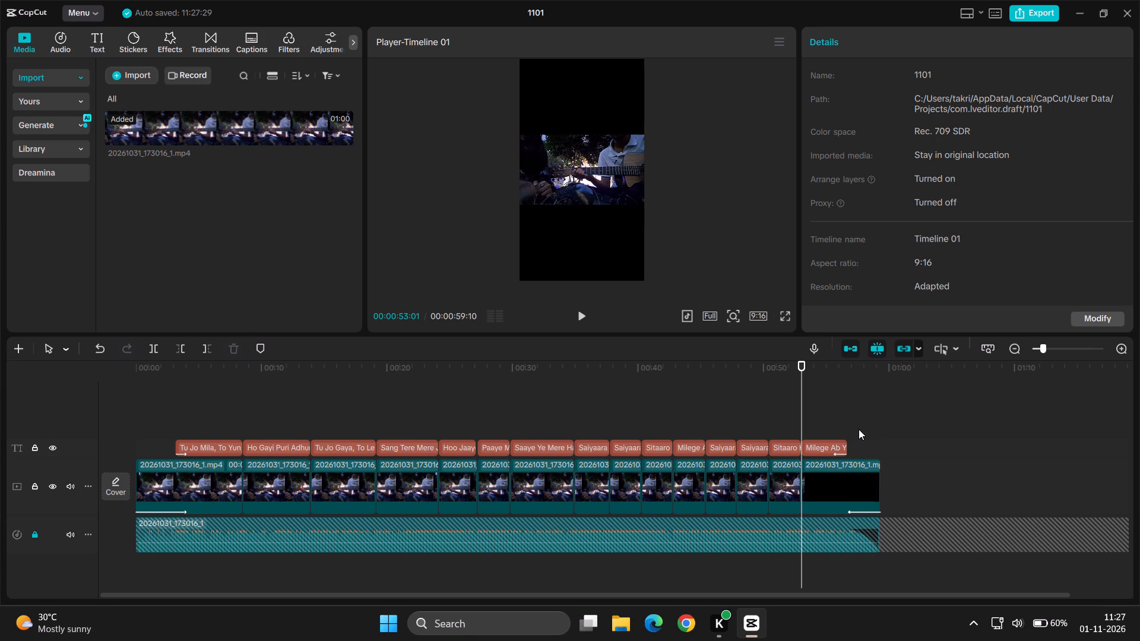
key("Down")
key("Up")
key("Up")
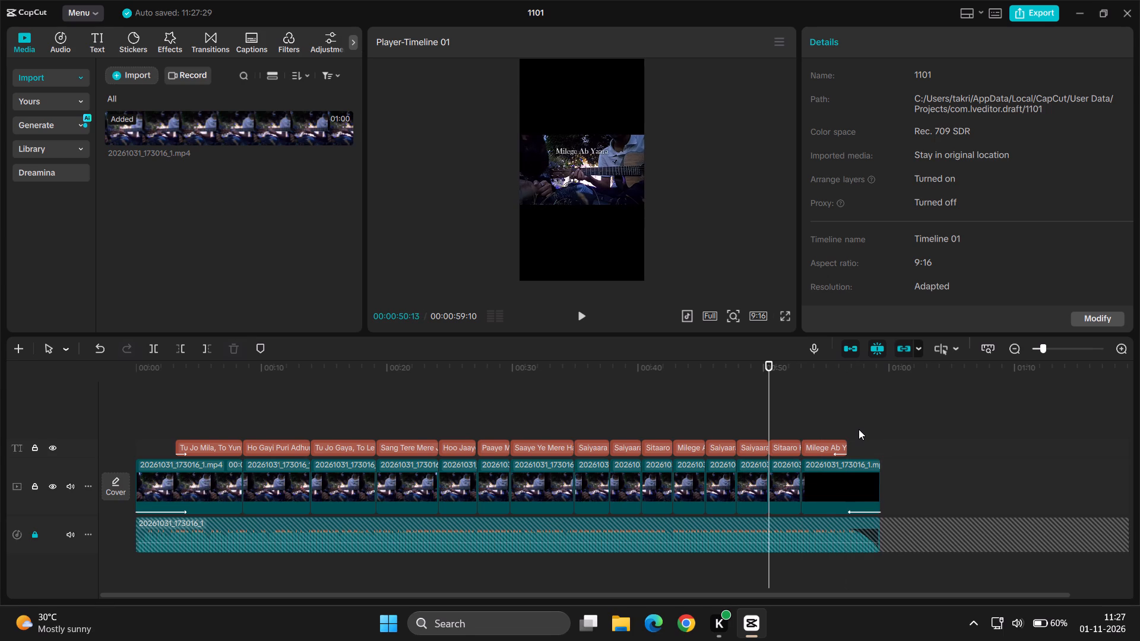
key("Down")
key("Down")
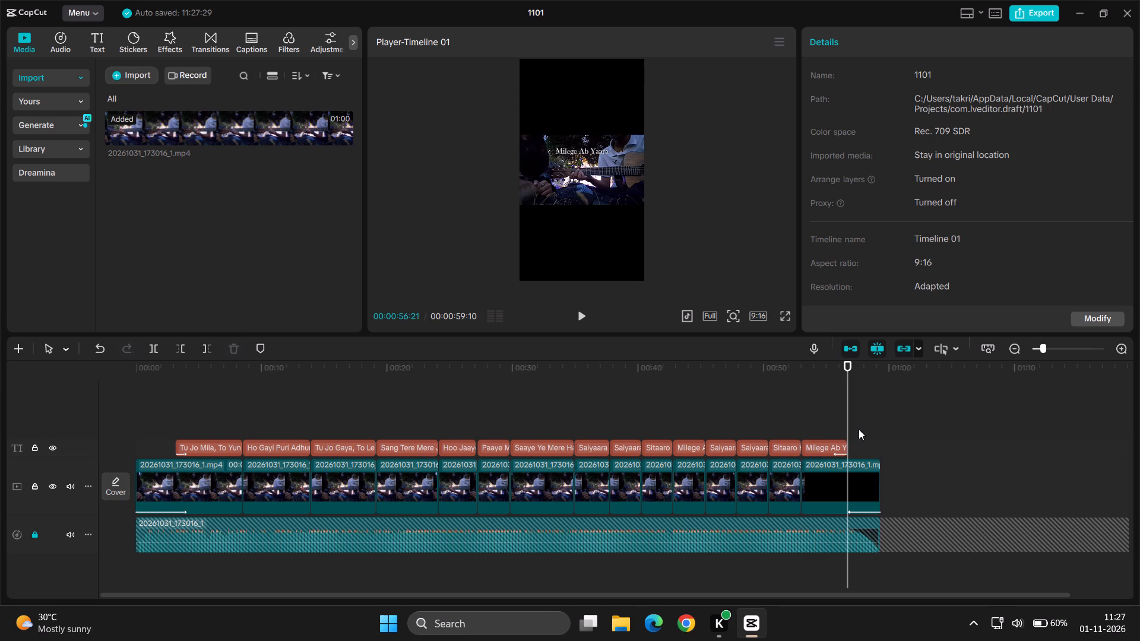
left_click(94, 35)
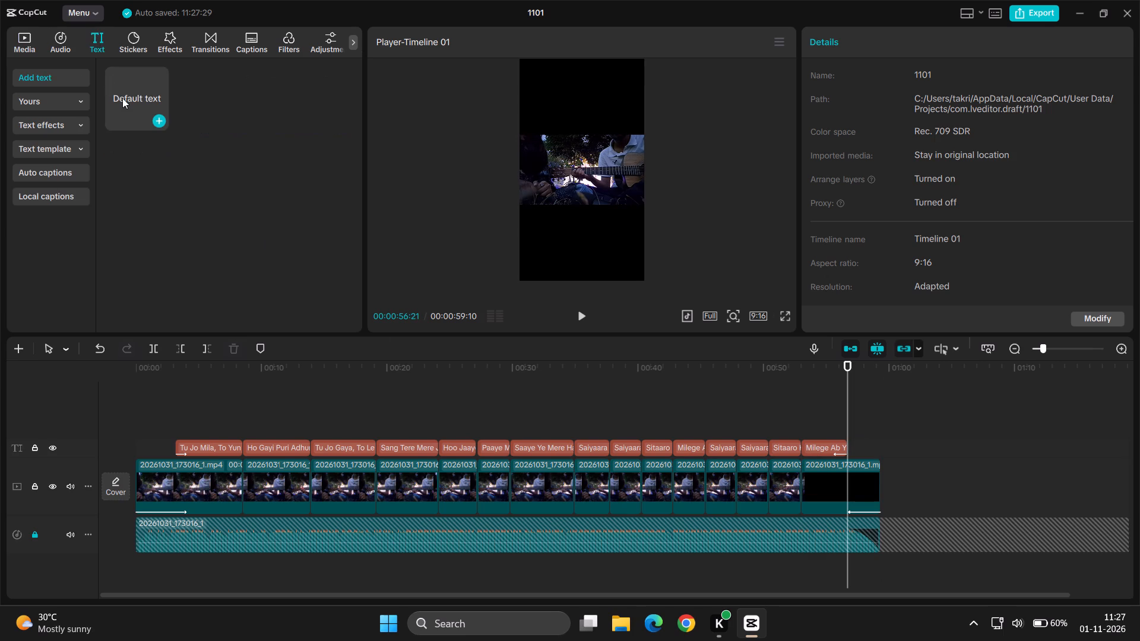
left_click(158, 120)
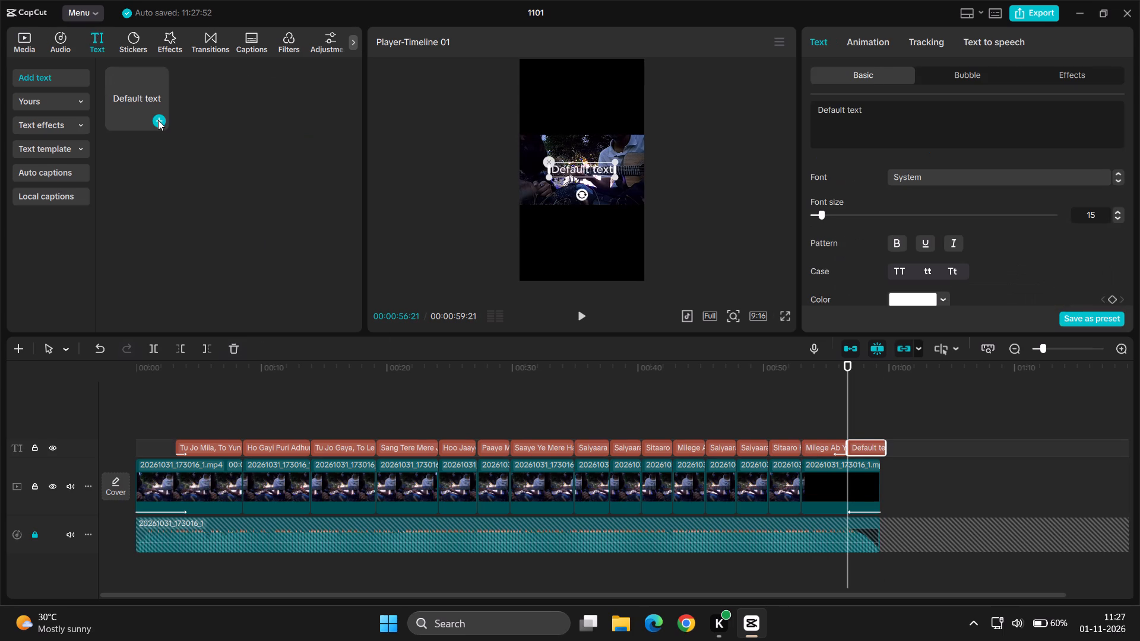
left_click(889, 130)
key("ctrl+a")
key("BackSpace")
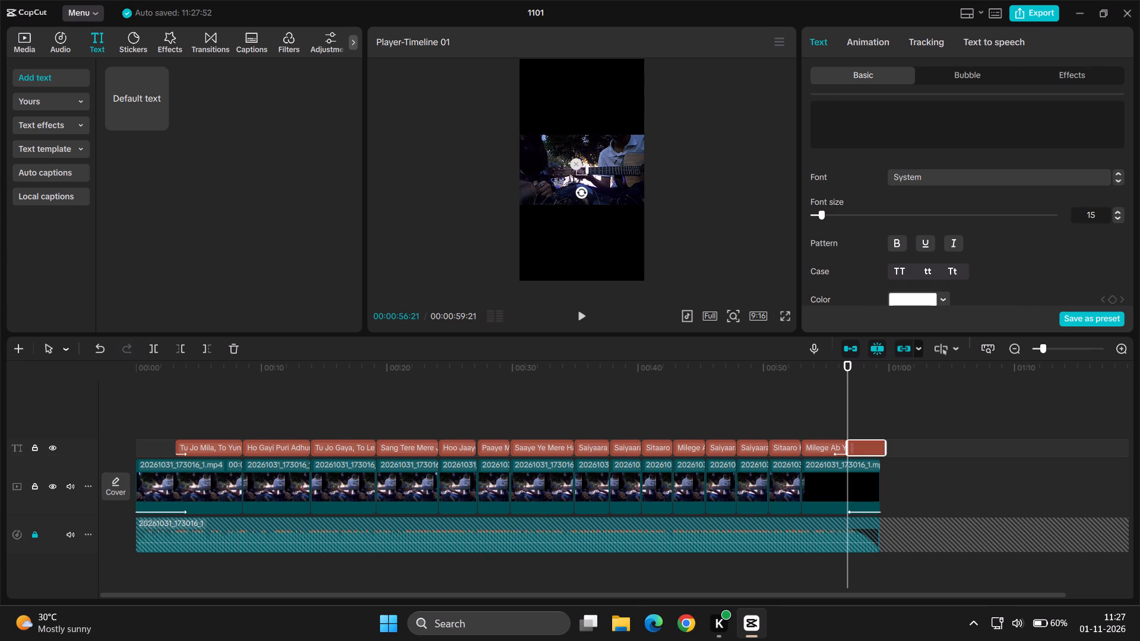
key("shift+t")
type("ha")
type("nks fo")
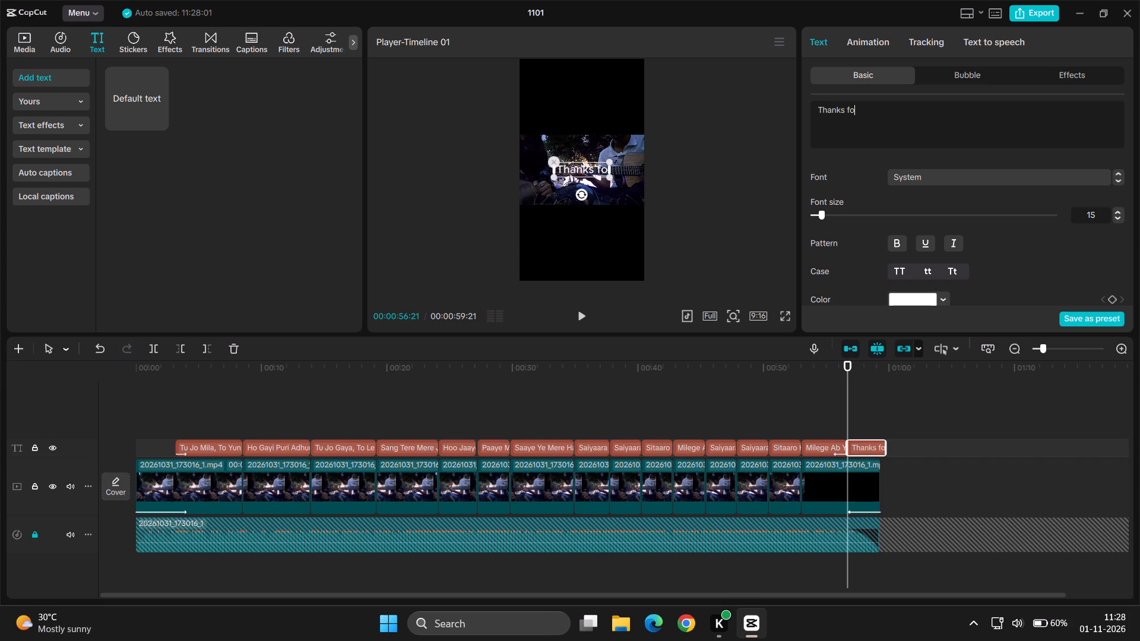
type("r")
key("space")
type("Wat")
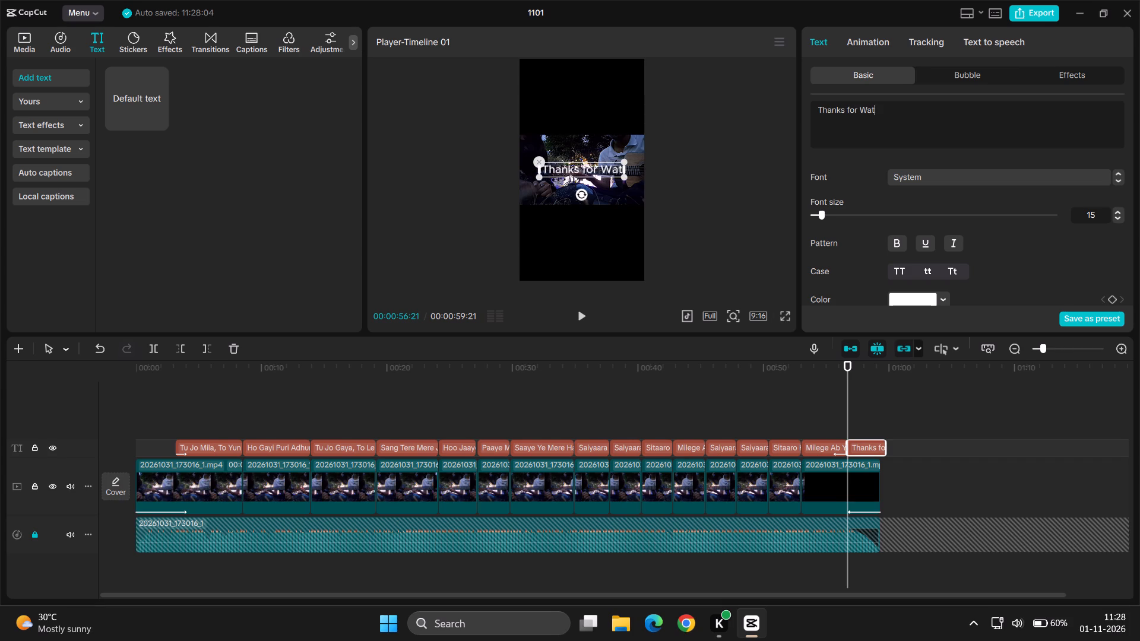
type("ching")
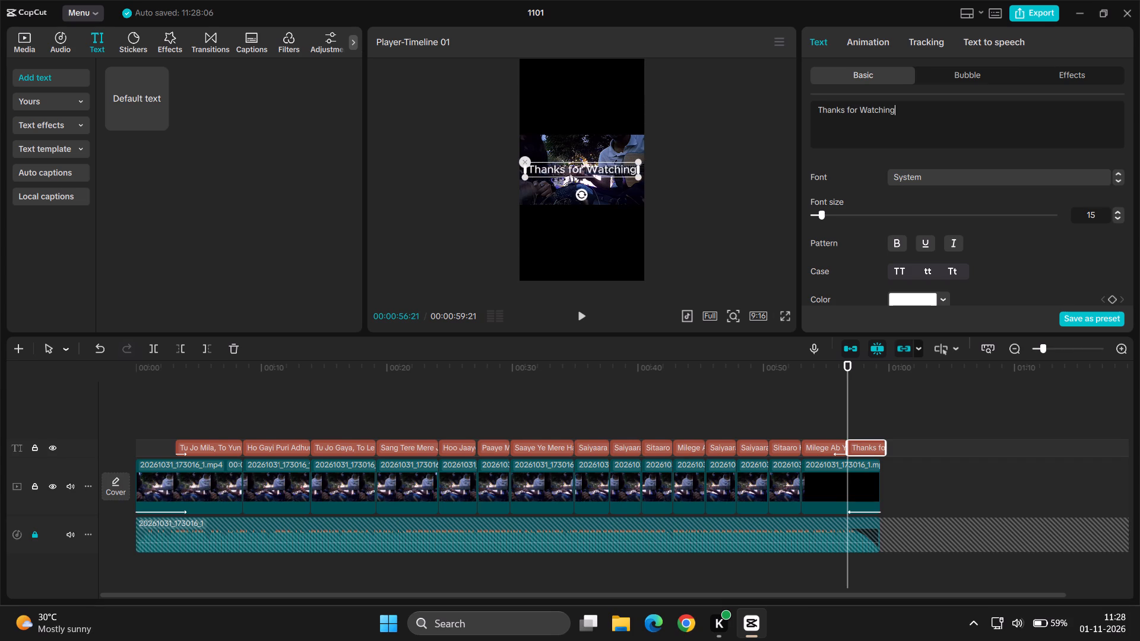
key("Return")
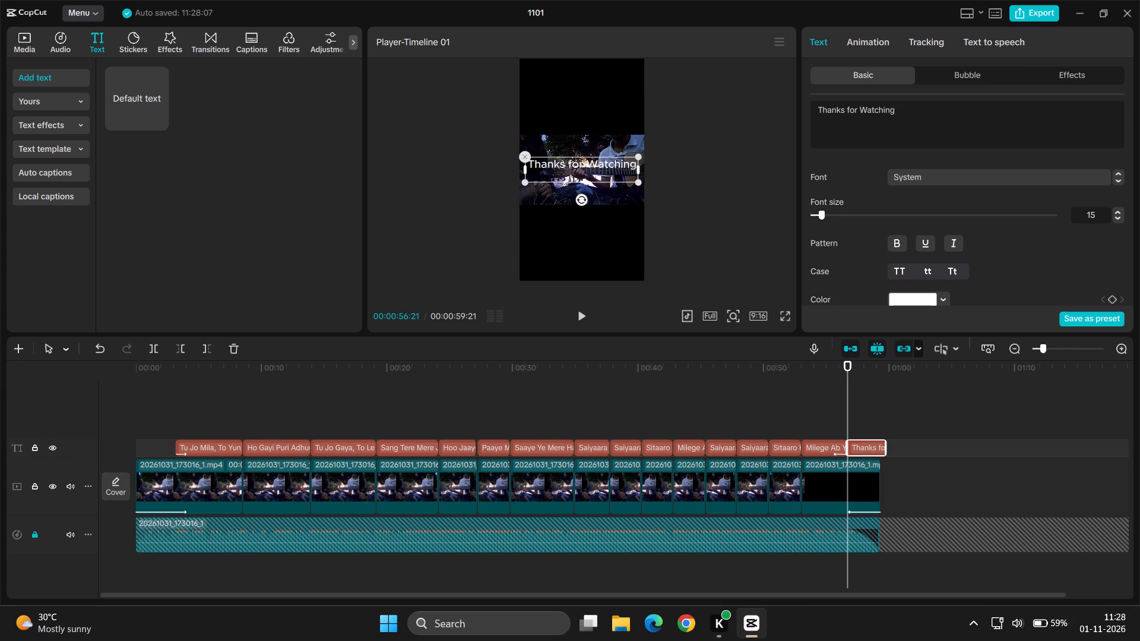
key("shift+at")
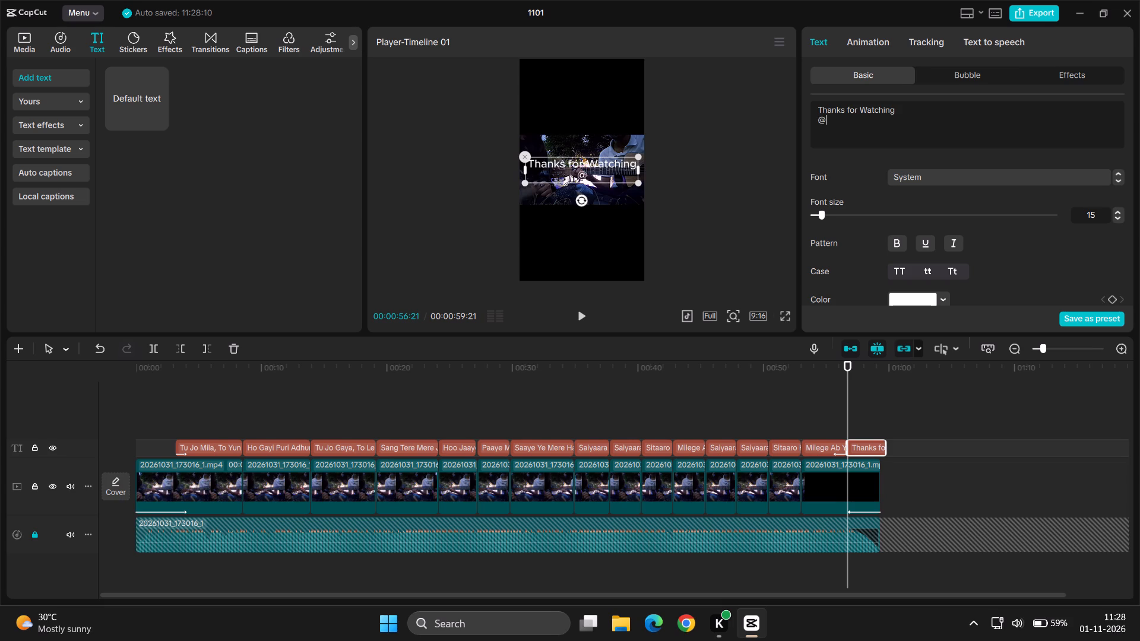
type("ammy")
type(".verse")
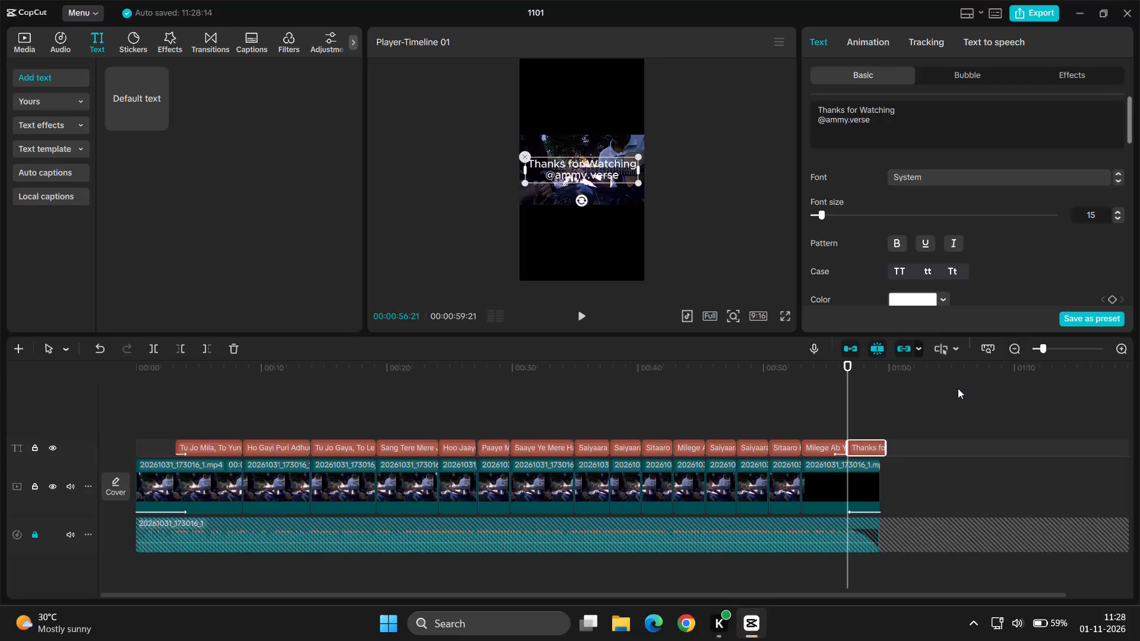
Trim the closing text's end to match the end of the last video clip at 00:00:59:10.
left_click_drag(886, 452, 884, 452)
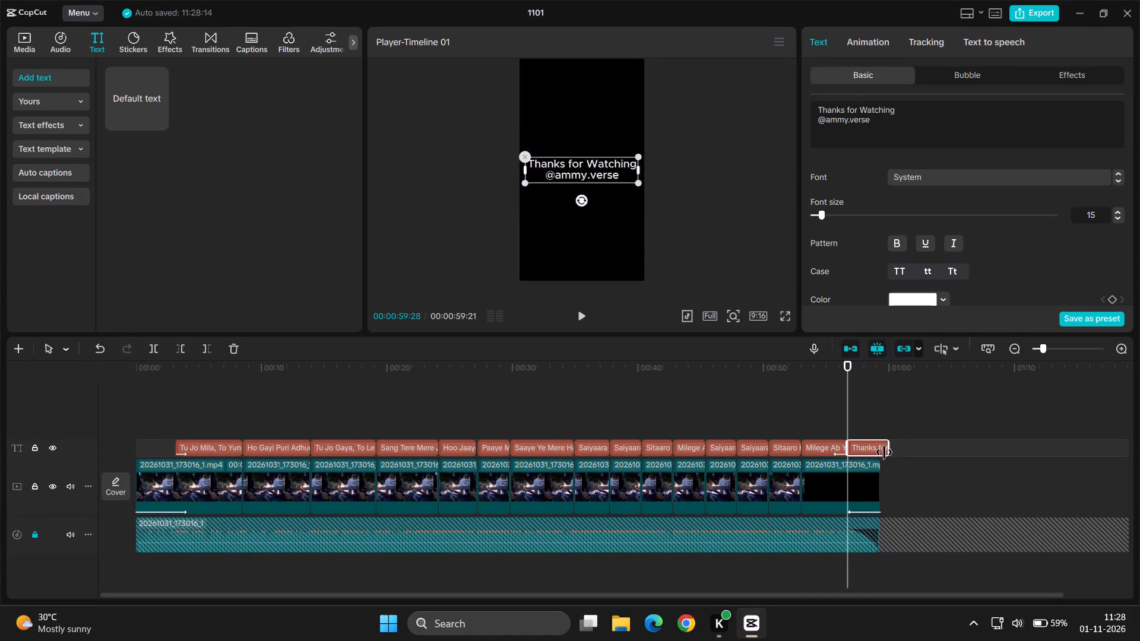
left_click_drag(884, 452, 880, 453)
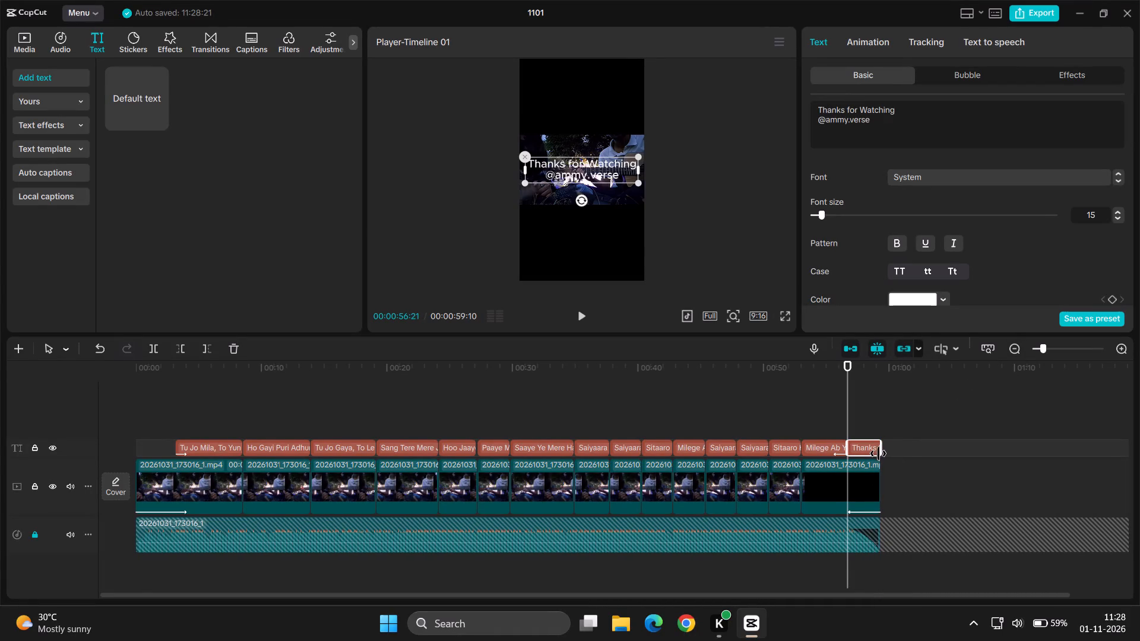
Copy the attributes of the red "Saiyaara Main Saiyaara" text and paste them onto the closing text, including style, location size, blend and stroke.
left_click(784, 448)
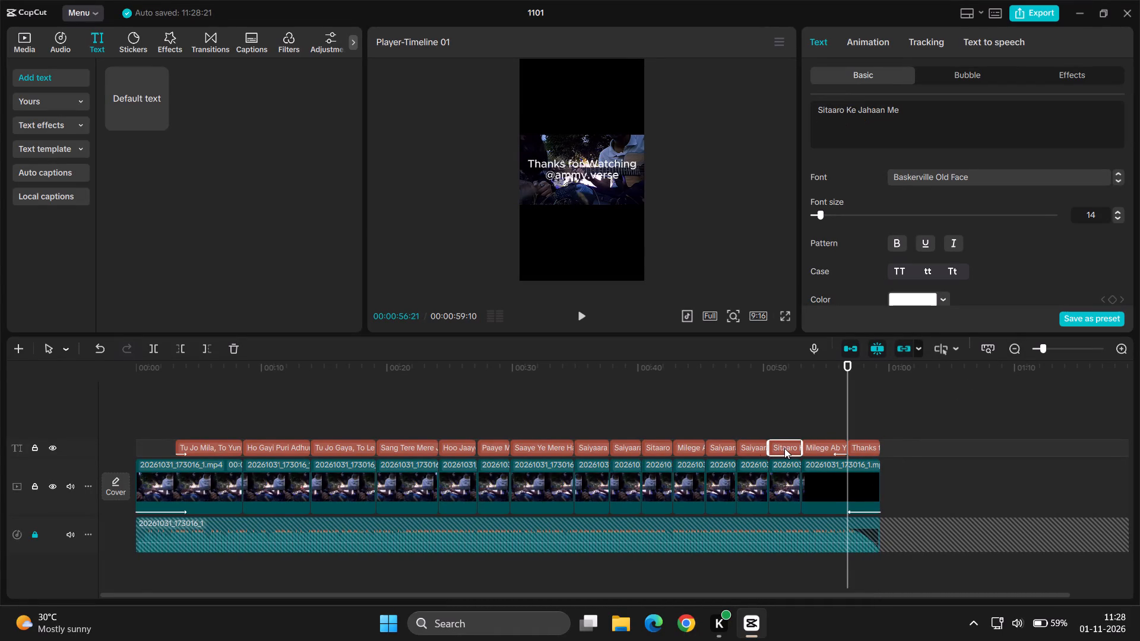
left_click(721, 443)
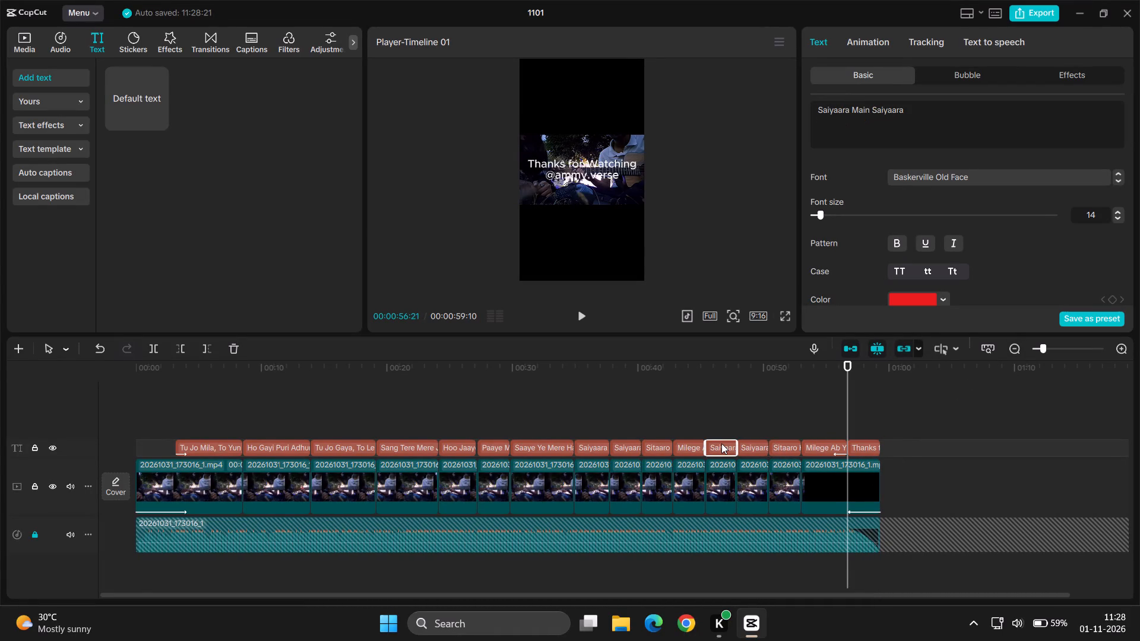
right_click(721, 443)
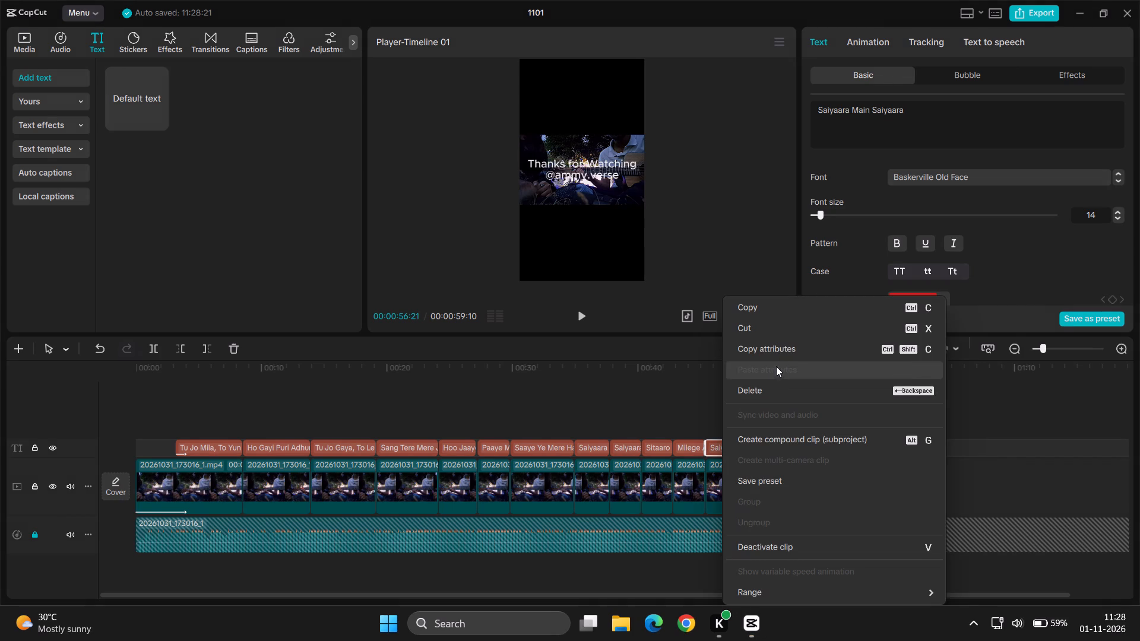
left_click(783, 351)
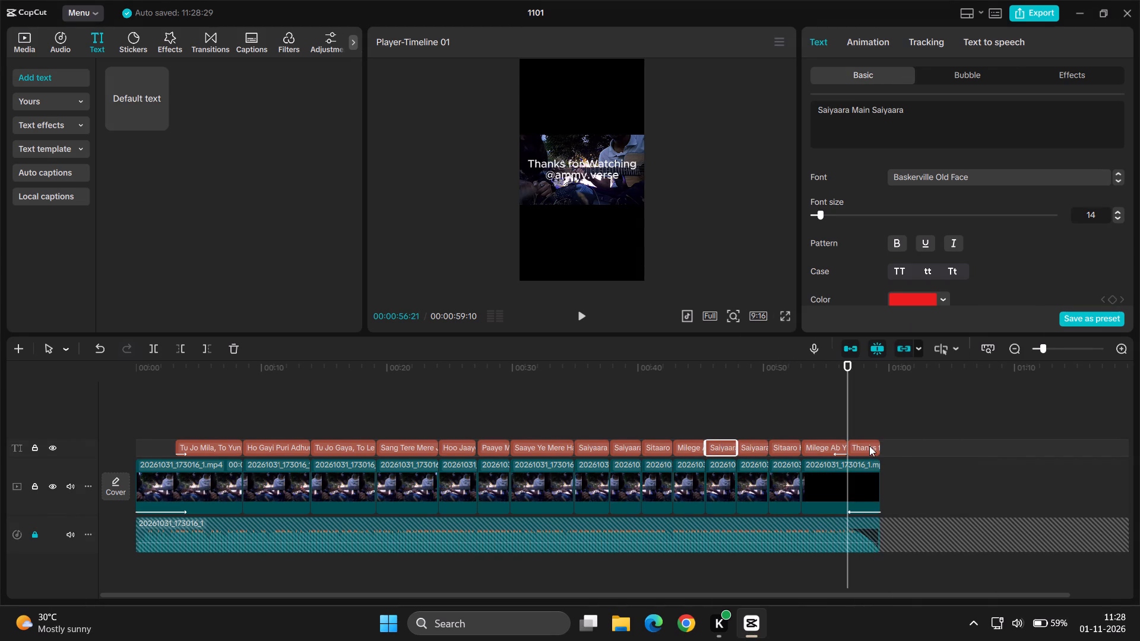
left_click(869, 446)
right_click(869, 446)
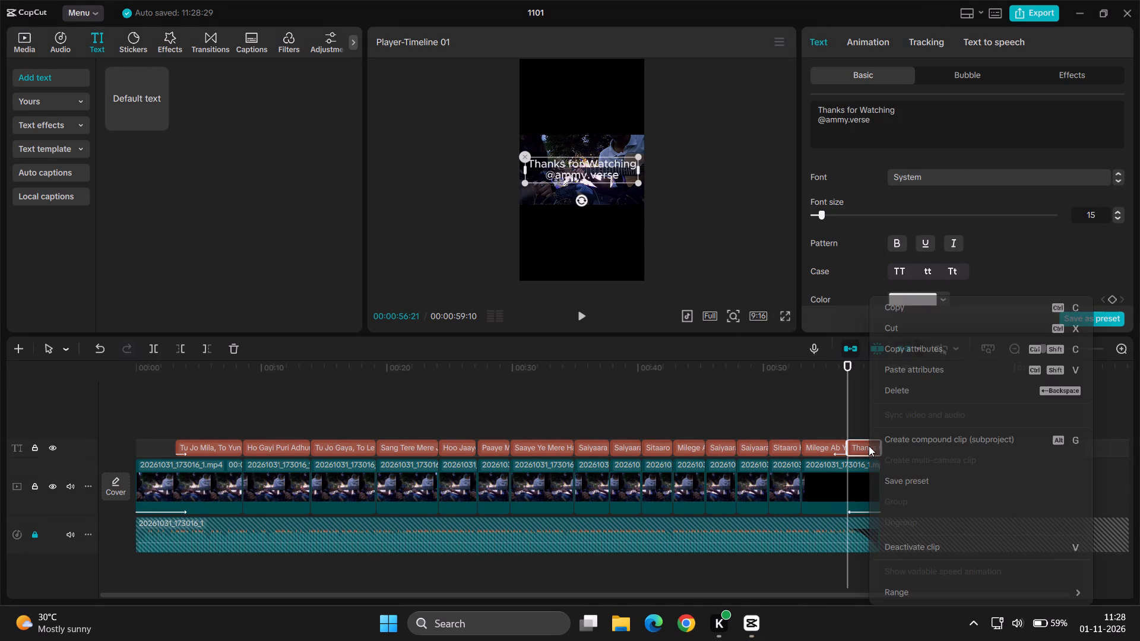
left_click(923, 368)
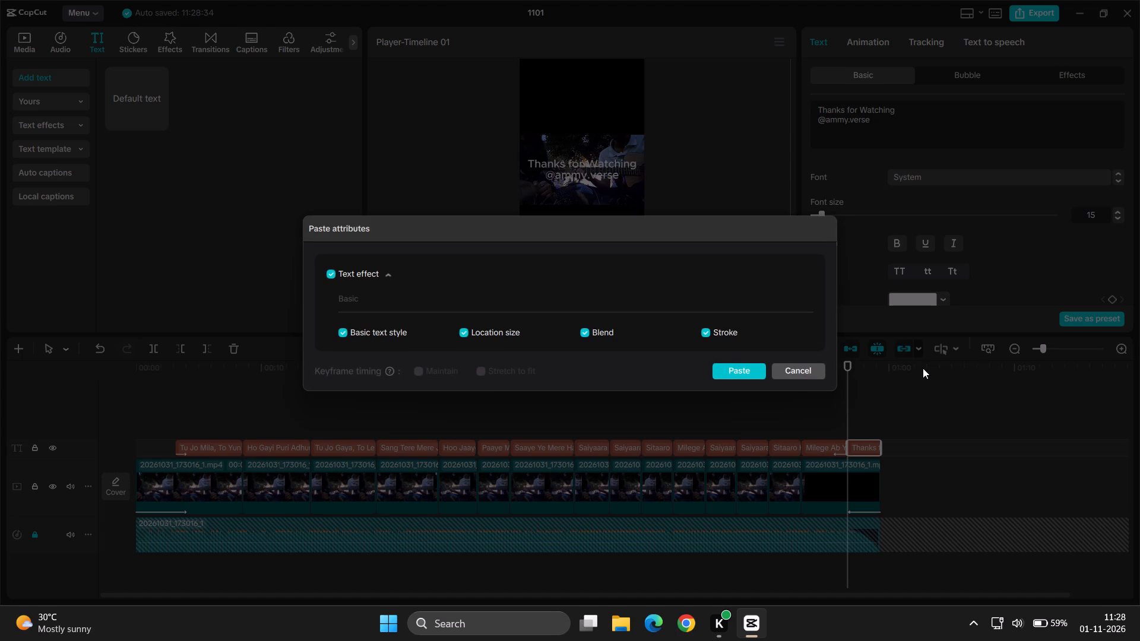
left_click(759, 369)
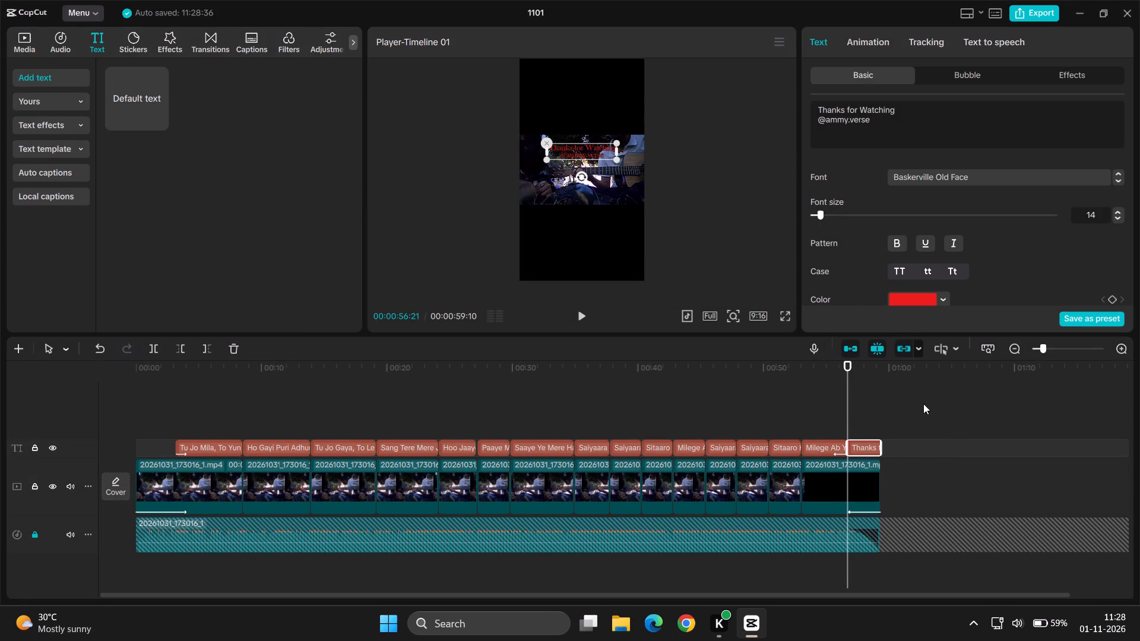
Change the closing text's case so that each word starts with a capital letter.
left_click(955, 272)
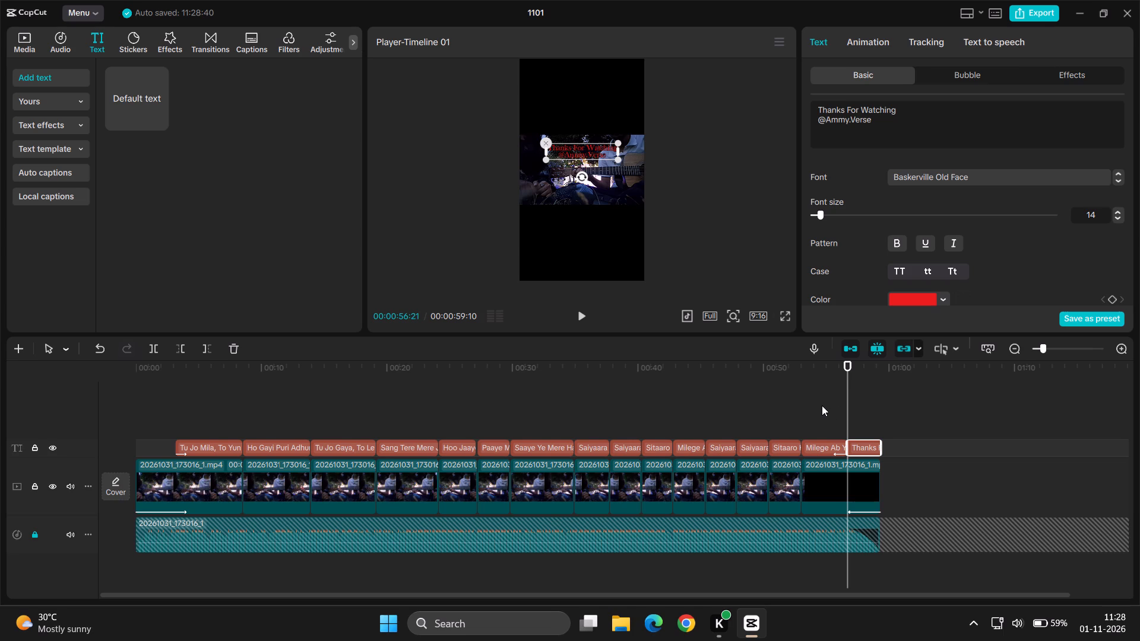
Play back the ending from 00:00:56:21 to review the closing text over the video fade-out.
key("space")
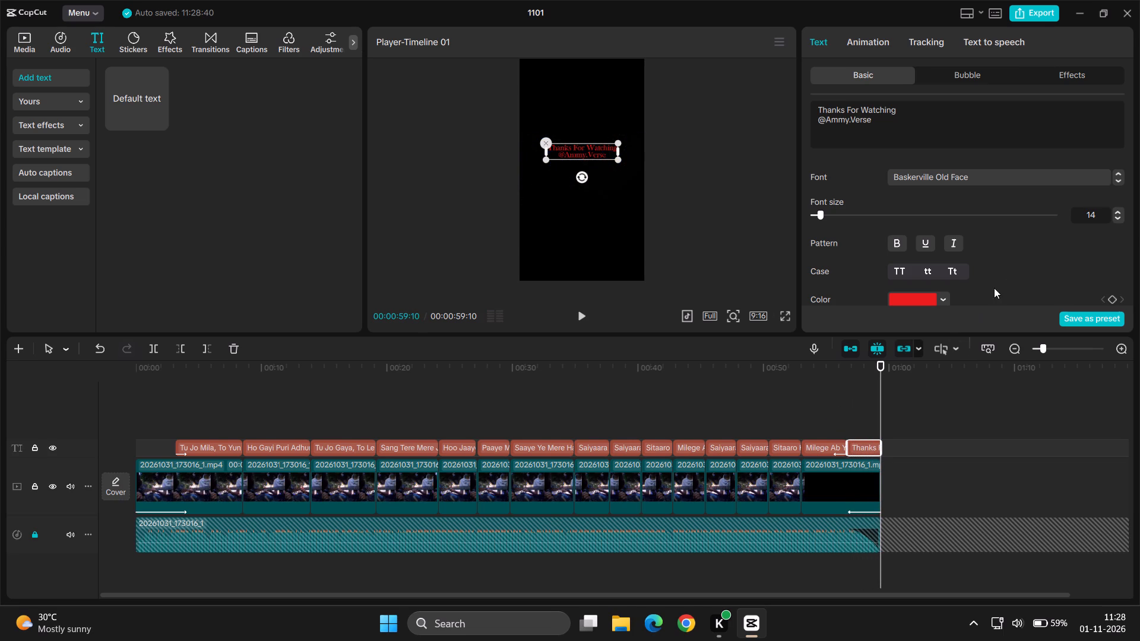
Set the closing text's Y position to 0.
scroll(1034, 223, "down", 2)
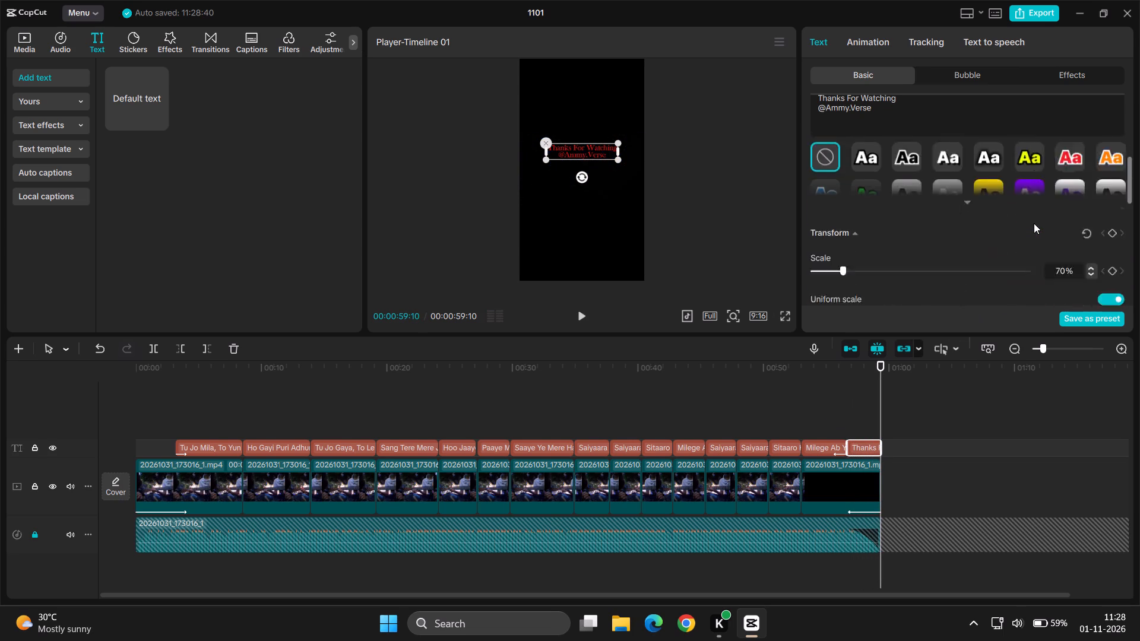
scroll(1034, 223, "down", 2)
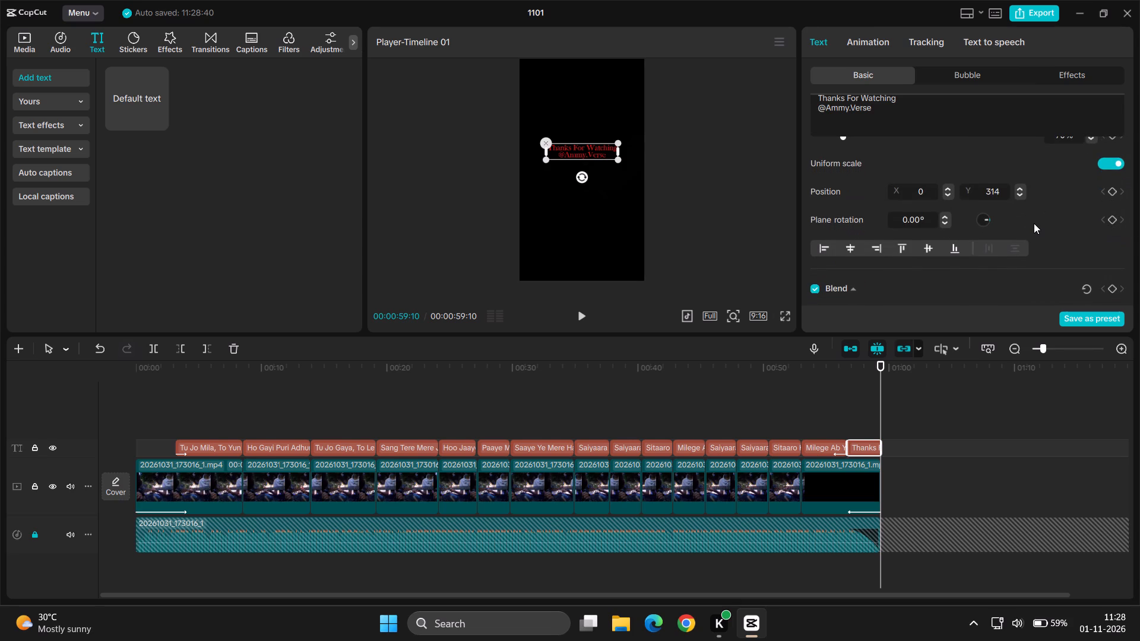
left_click(1019, 195)
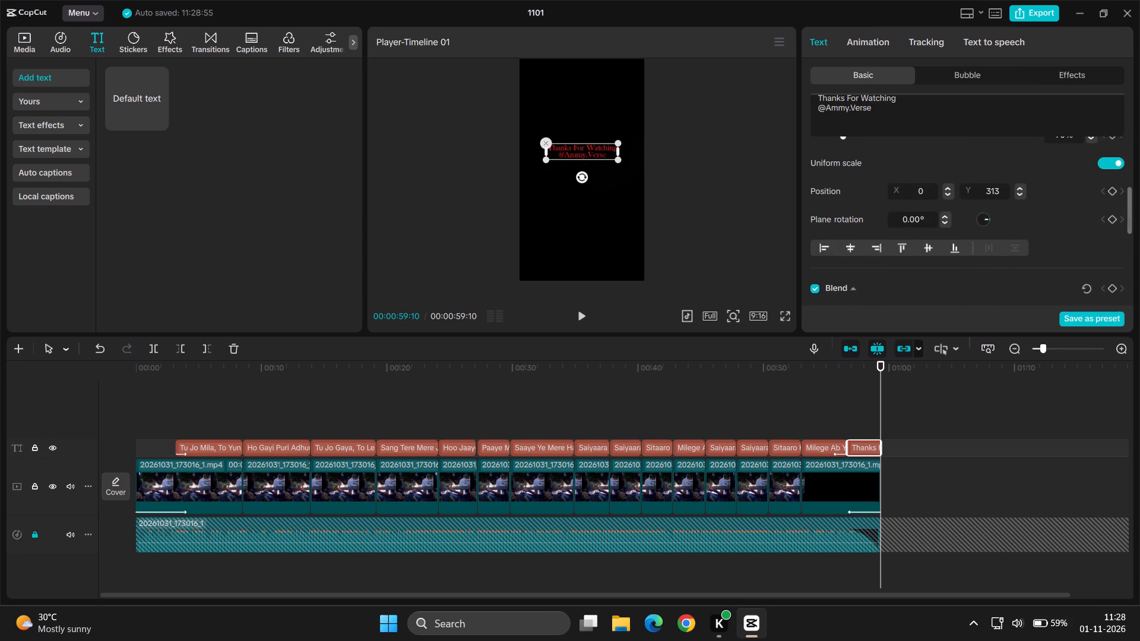
left_click(1001, 189)
key("BackSpace")
key("BackSpace")
key("BackSpace")
key("0")
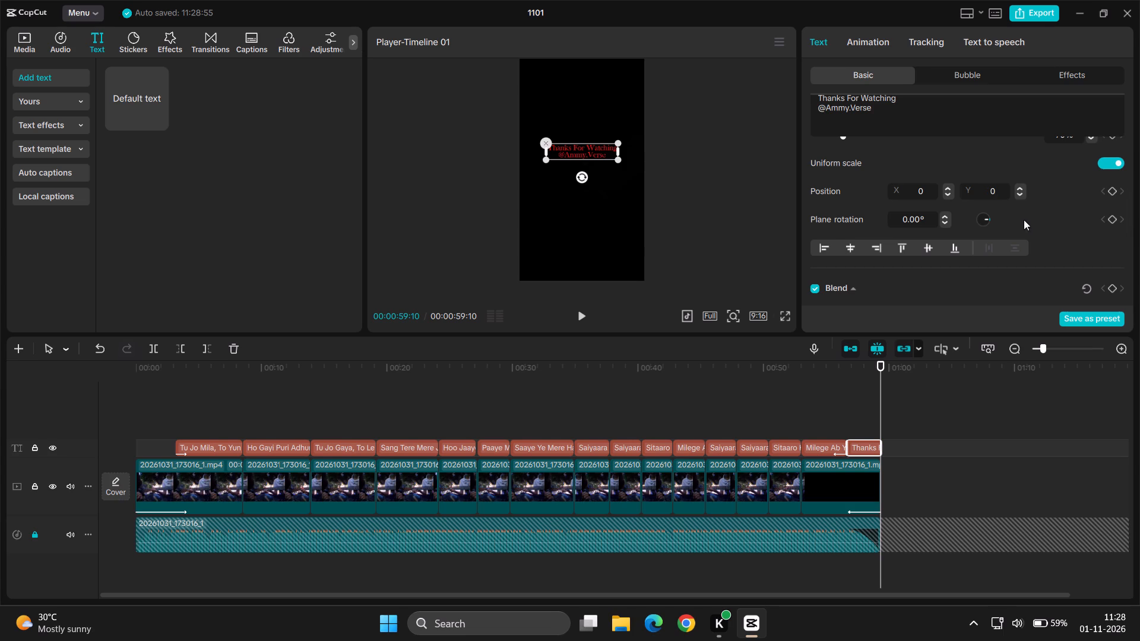
left_click(1031, 227)
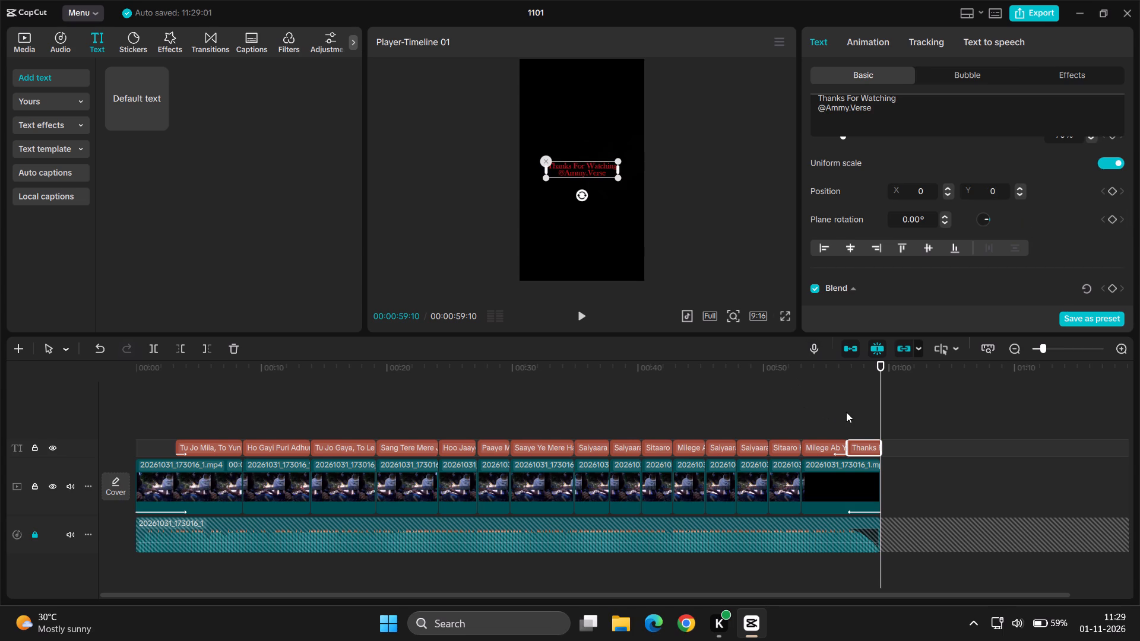
Play back the ending from 00:00:55:26 and again from just before the "Milege Ab Yaara" text to review the text timing.
left_click(846, 412)
left_click(837, 412)
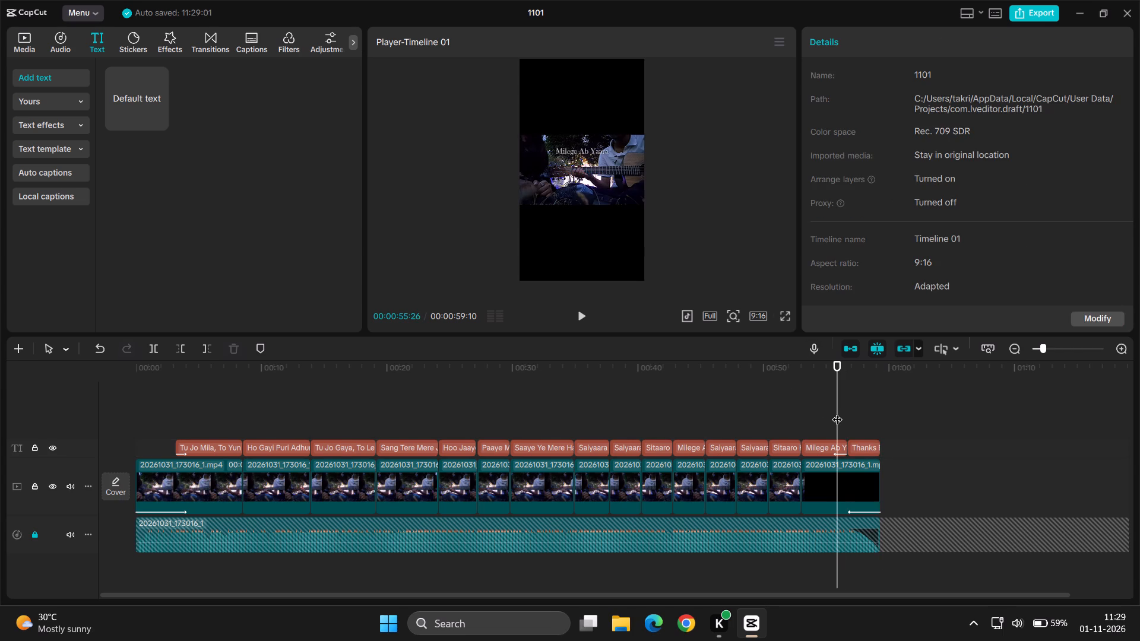
key("space")
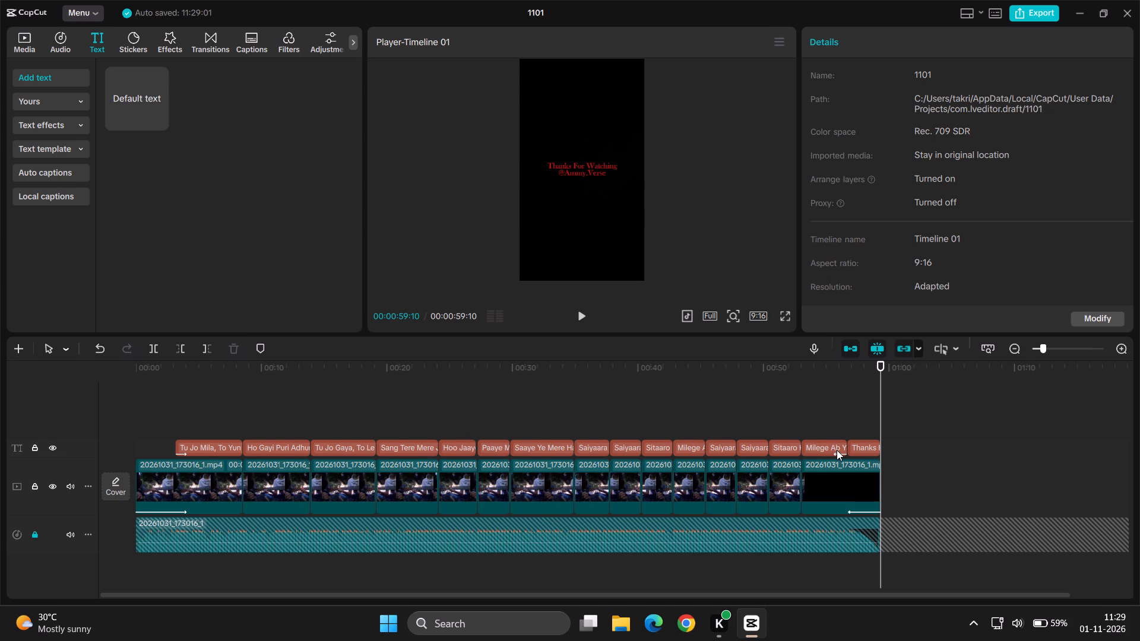
left_click(797, 415)
key("space")
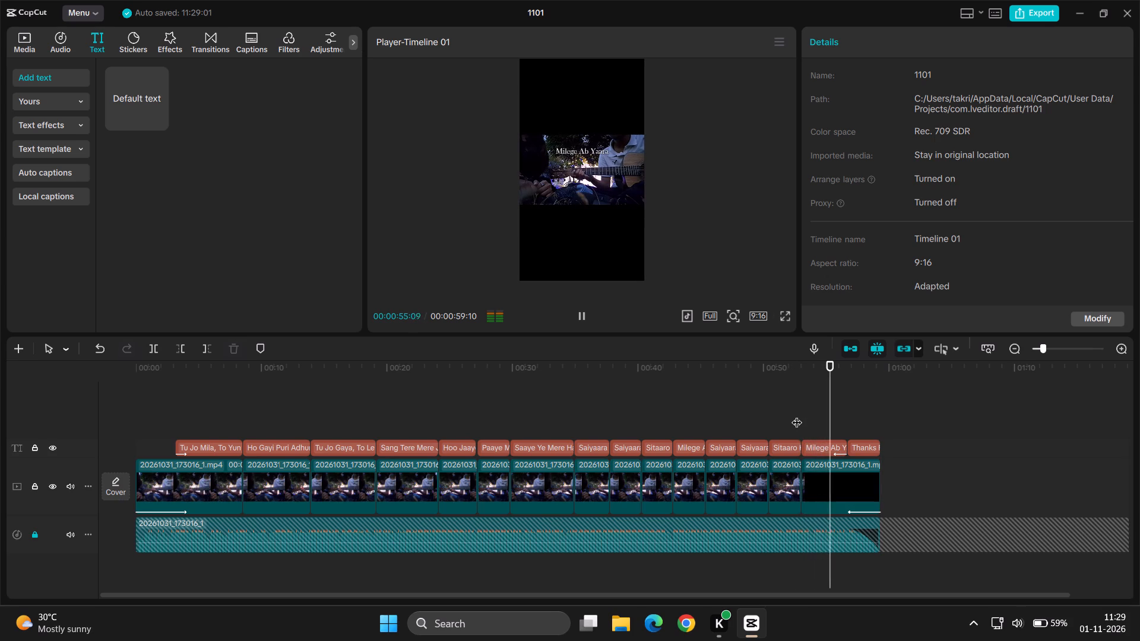
key("space")
Trim the end of the "Milege Ab Yaara" text back to about 00:00:56, before the closing text.
left_click(829, 452)
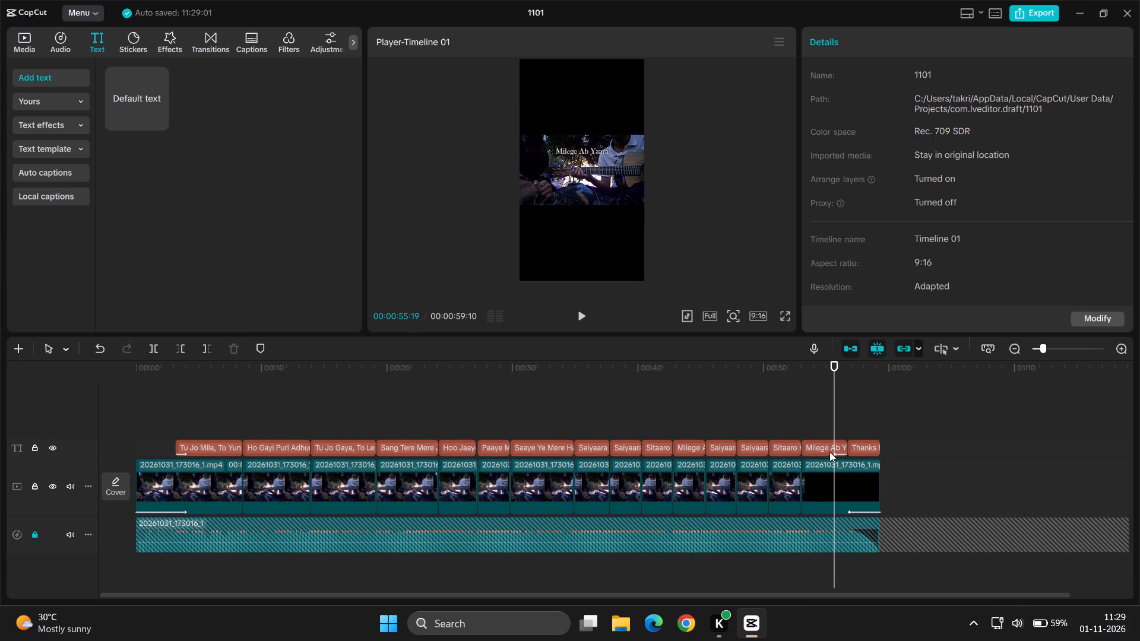
left_click_drag(850, 449, 845, 449)
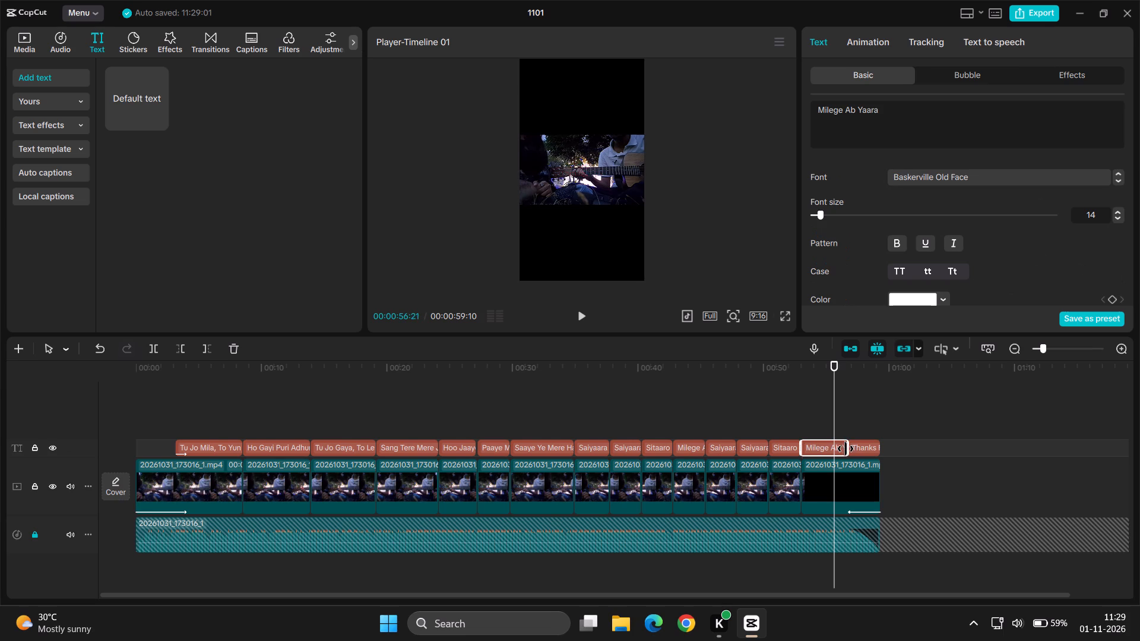
left_click_drag(845, 449, 840, 450)
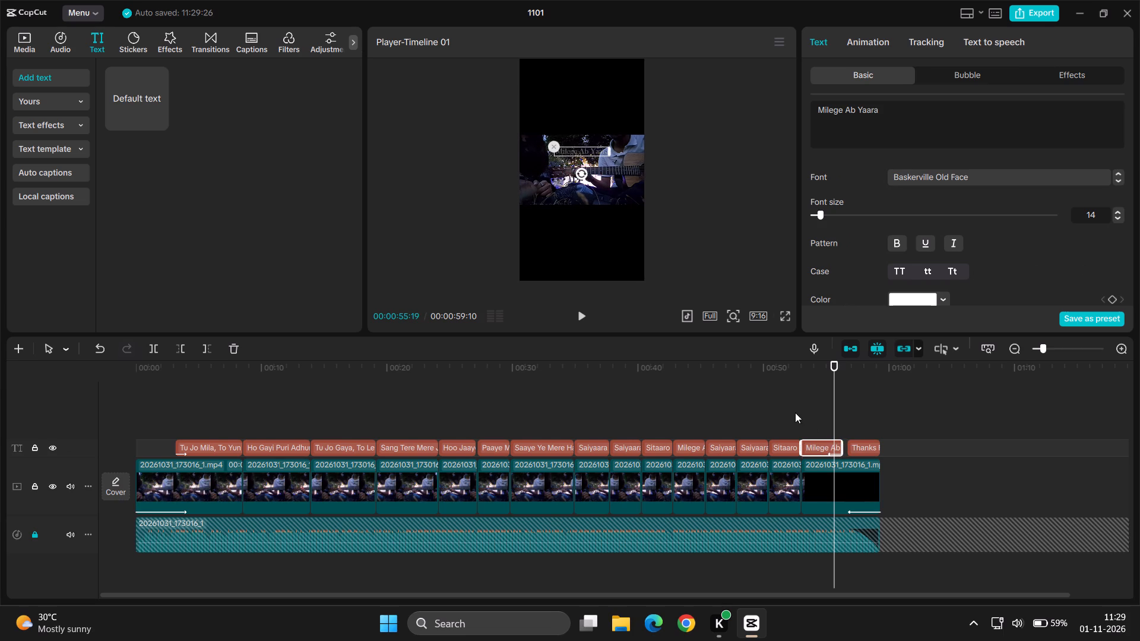
Play back the ending from 00:00:53:01 to review the shortened lyric text and the closing text.
left_click(795, 412)
left_click_drag(795, 412, 805, 413)
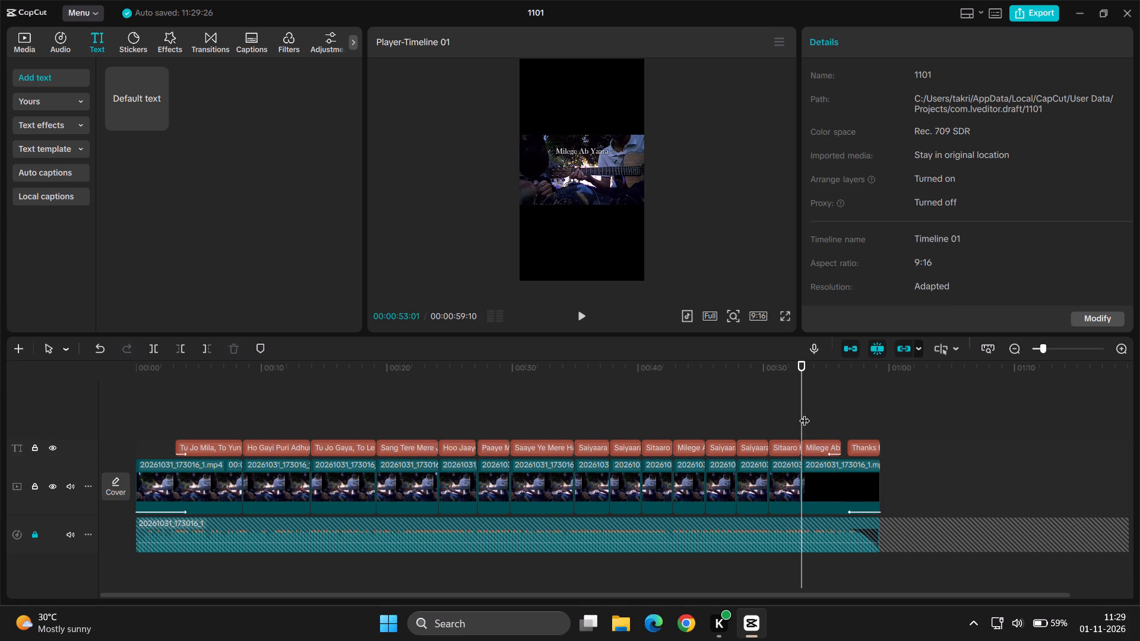
key("space")
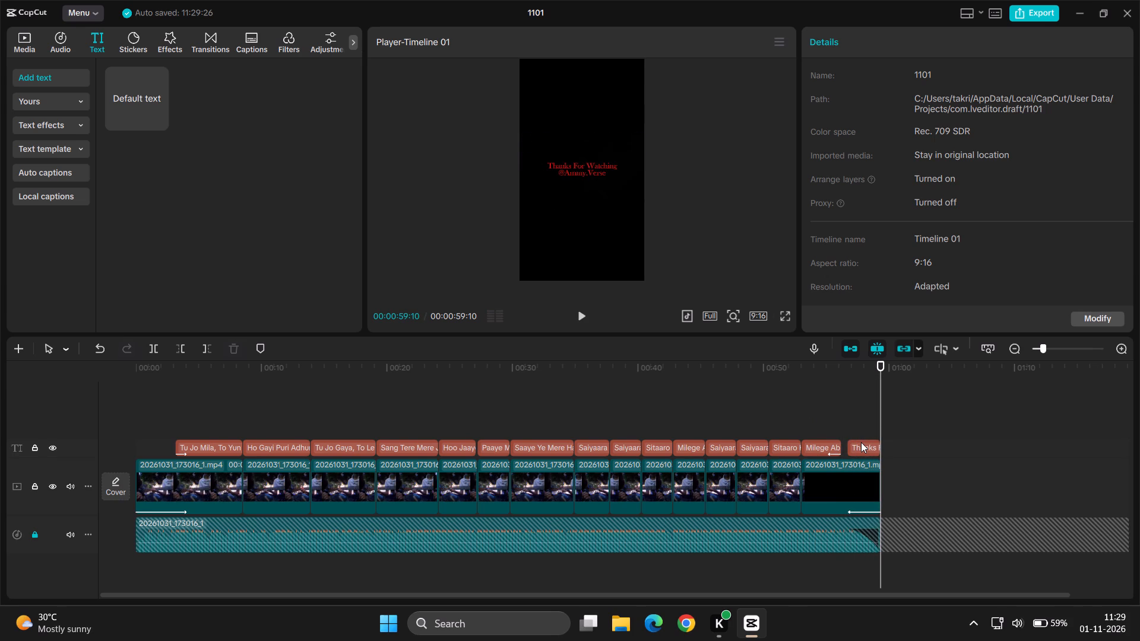
Extend the start of the closing "Thanks For Watching" text back to the end of the "Milege Ab Yaara" text.
left_click(861, 442)
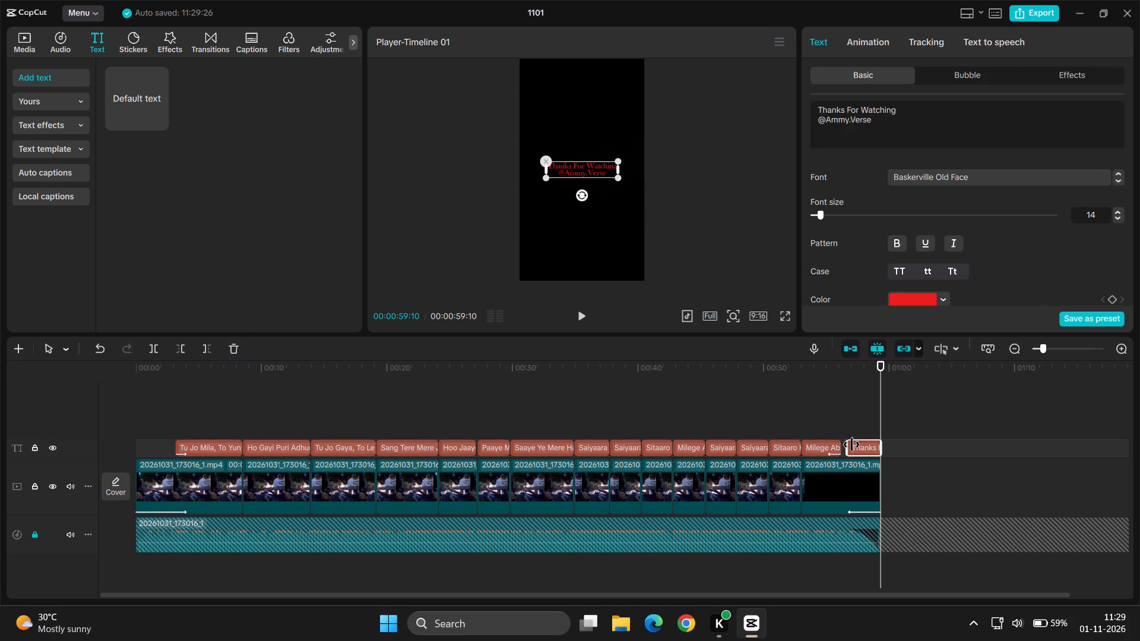
left_click_drag(847, 447, 840, 448)
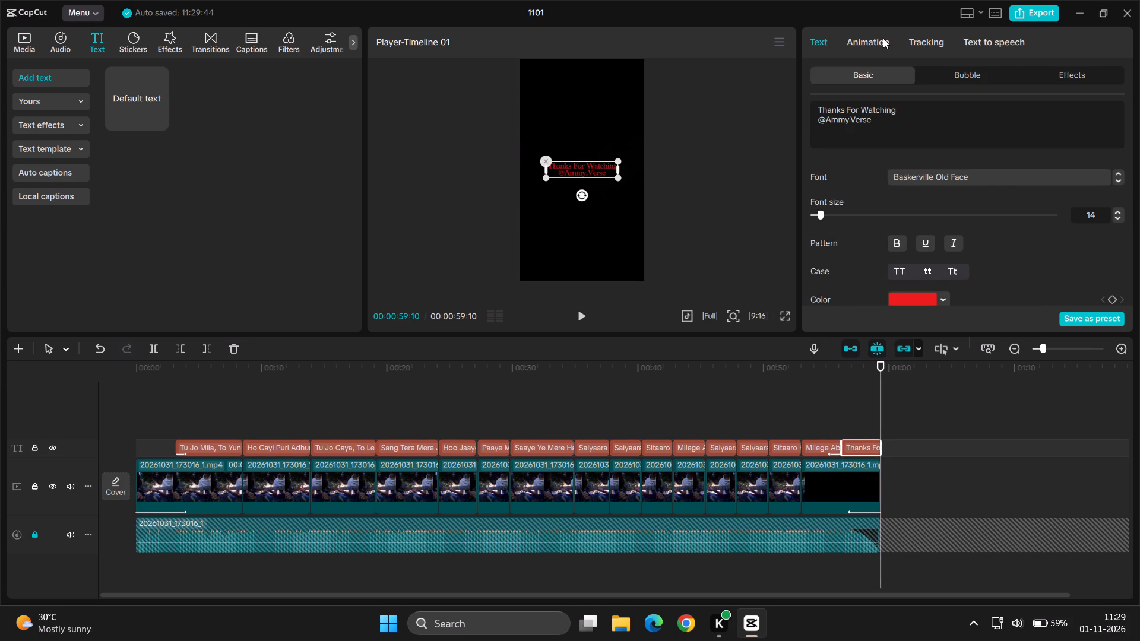
Mark the Fade In text animation as a favourite and apply it to the closing text with a 0.6 s duration.
left_click(883, 38)
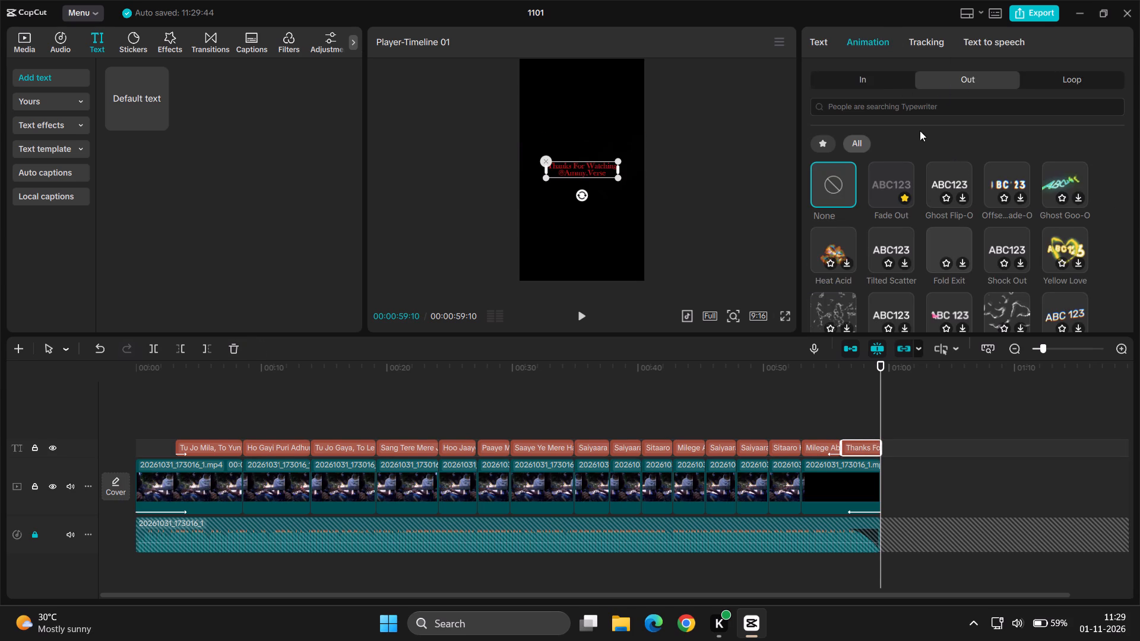
left_click(892, 74)
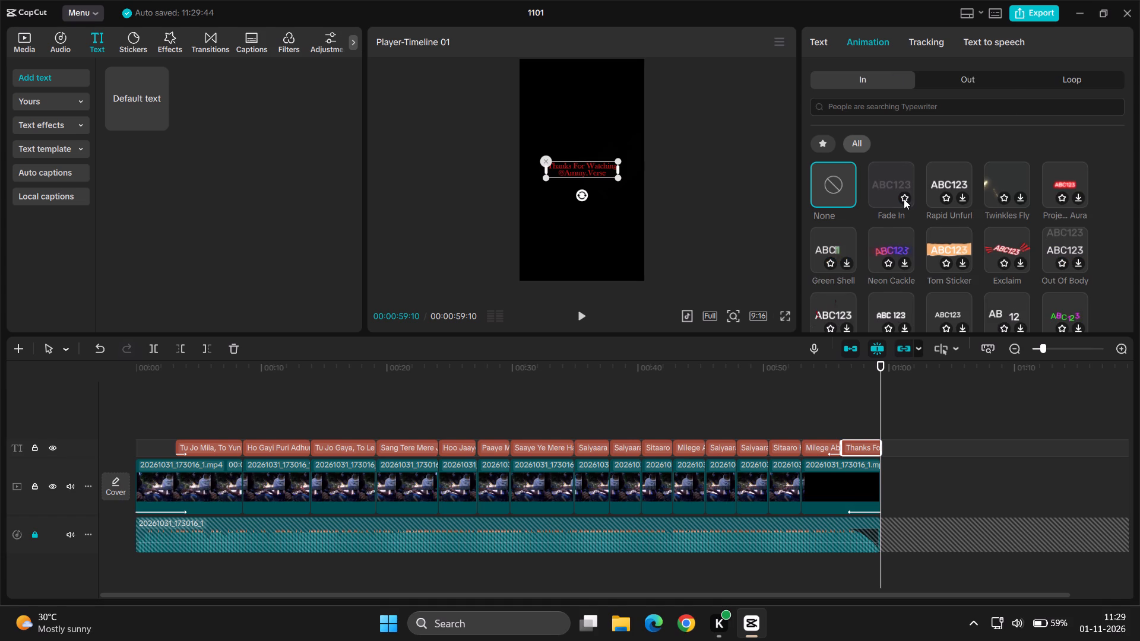
left_click(904, 199)
left_click(881, 183)
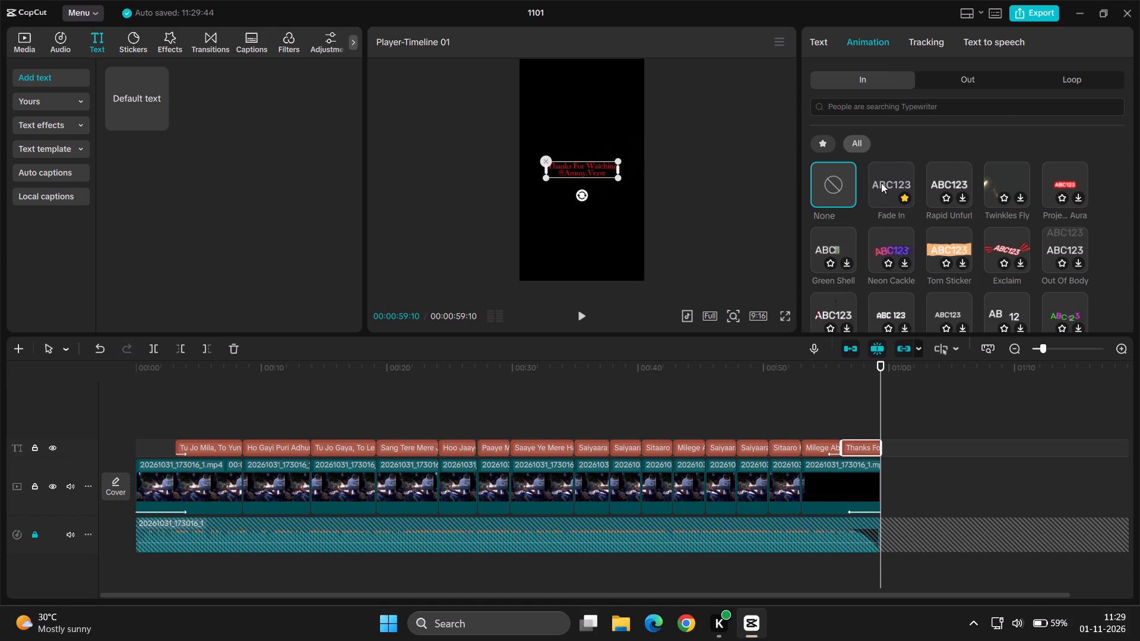
double_click(881, 183)
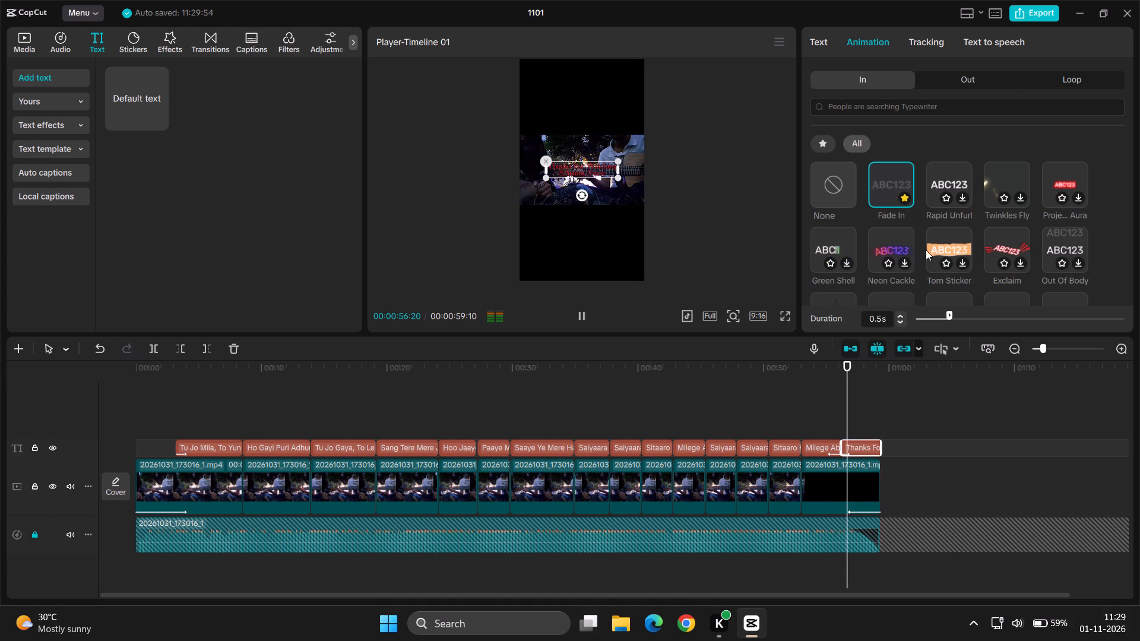
left_click_drag(949, 315, 955, 315)
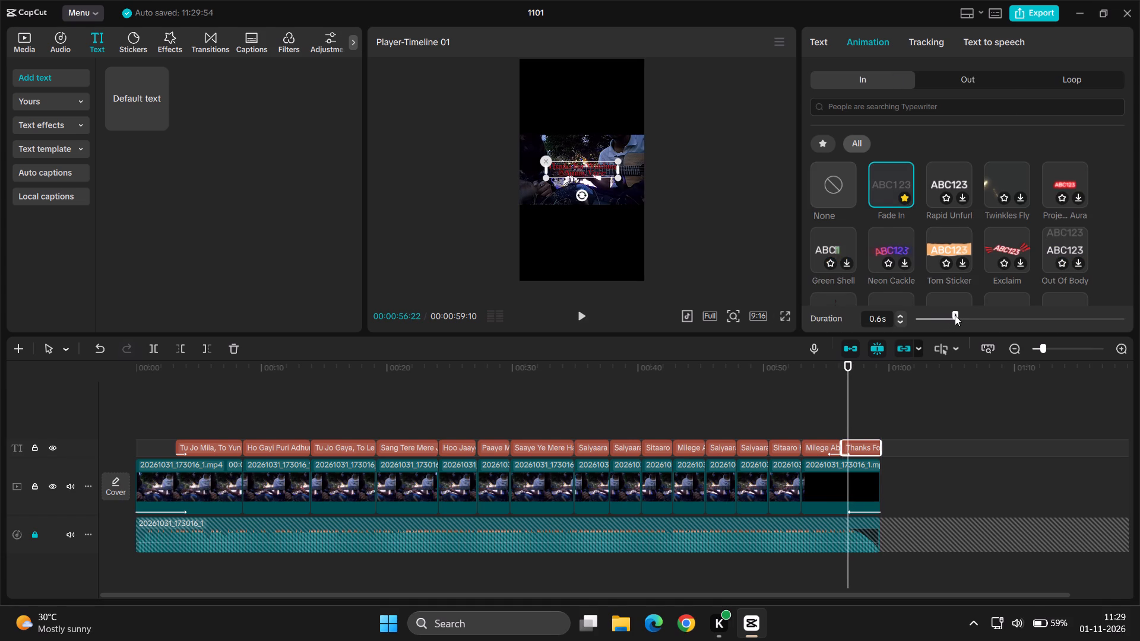
left_click_drag(955, 315, 956, 315)
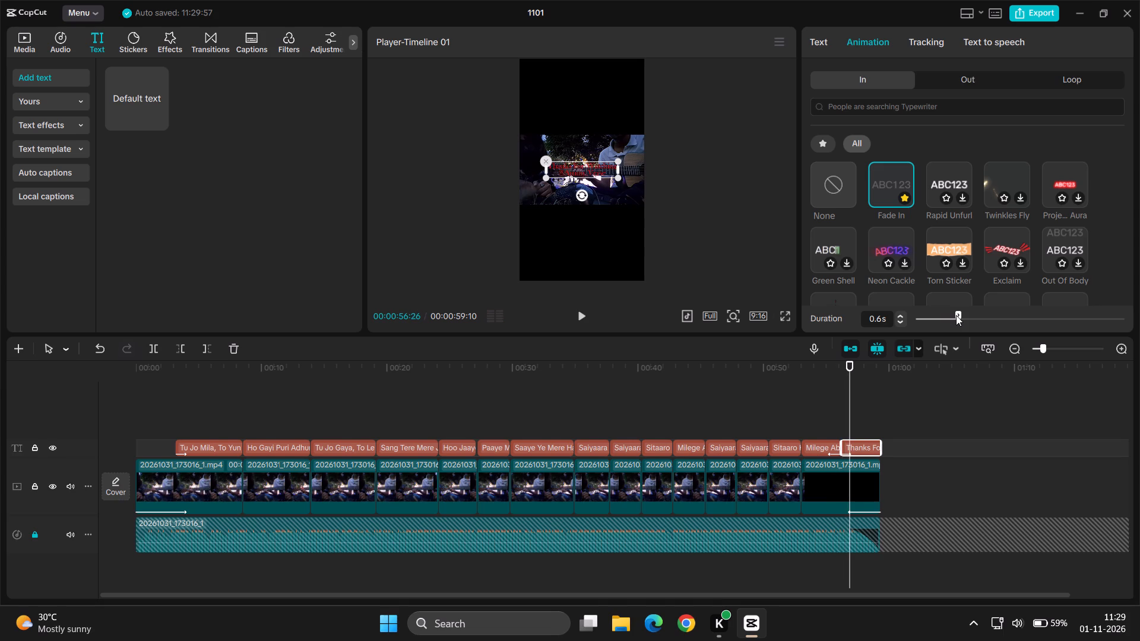
Set the Fade Out animation of the last video clip to a duration of 3.3 s.
left_click(875, 486)
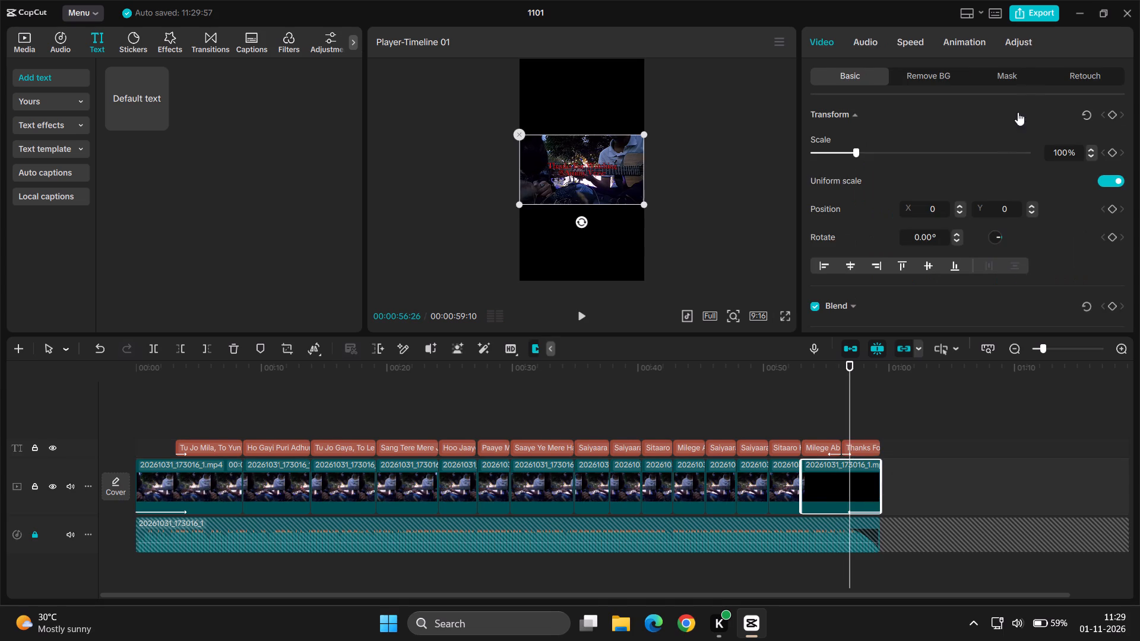
left_click(961, 38)
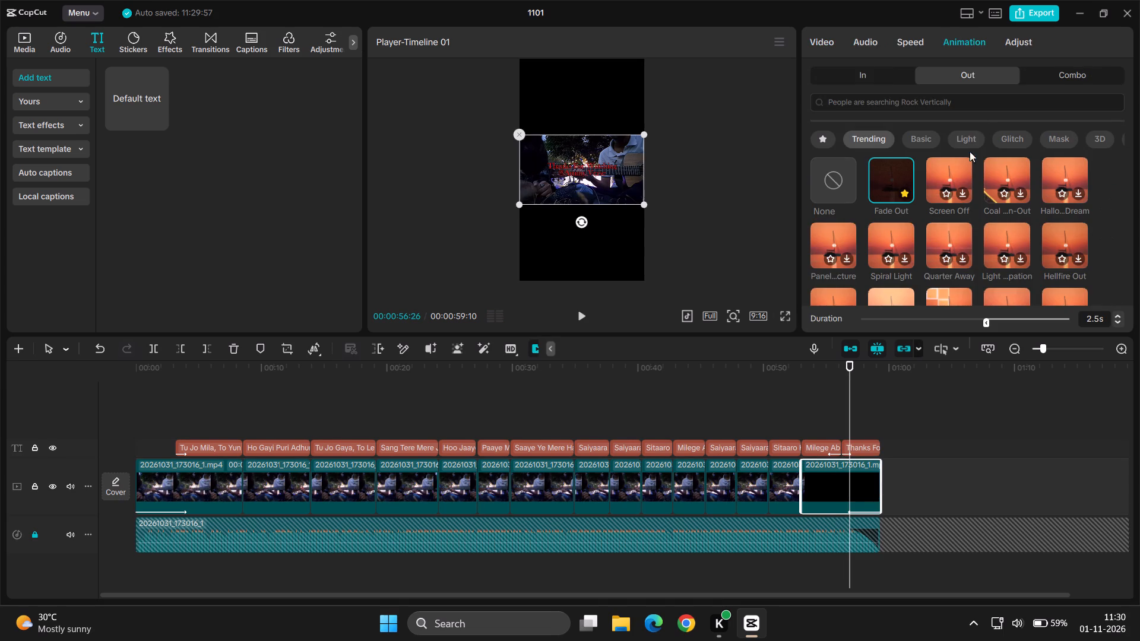
left_click_drag(984, 324, 961, 328)
left_click_drag(961, 328, 958, 329)
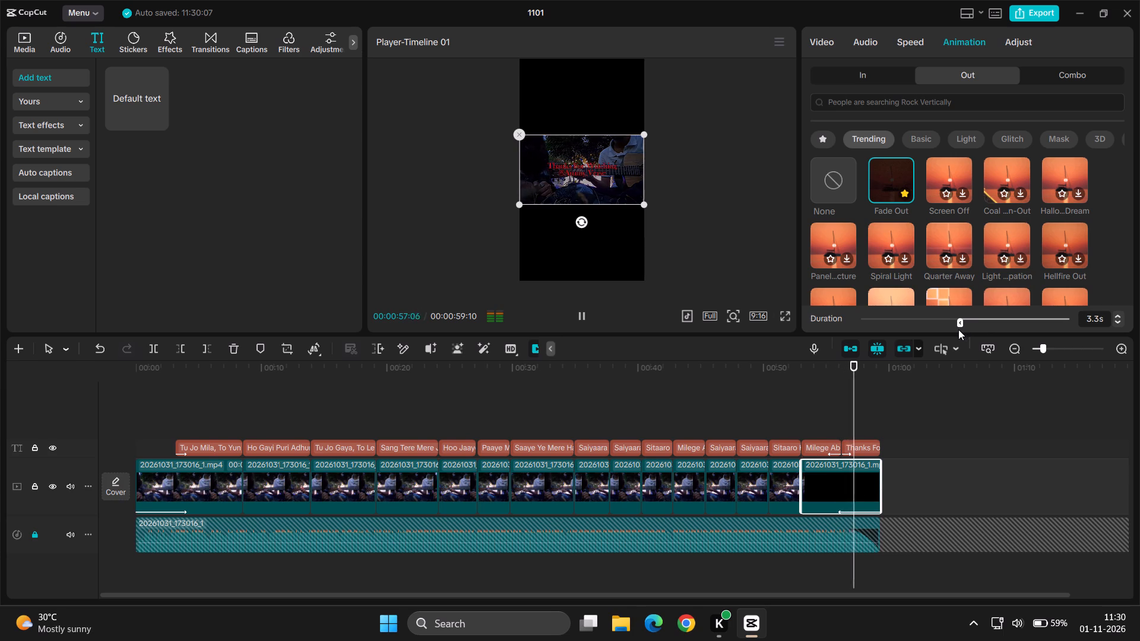
Play back the project from the beginning to review the lyric texts against the video.
left_click(845, 400)
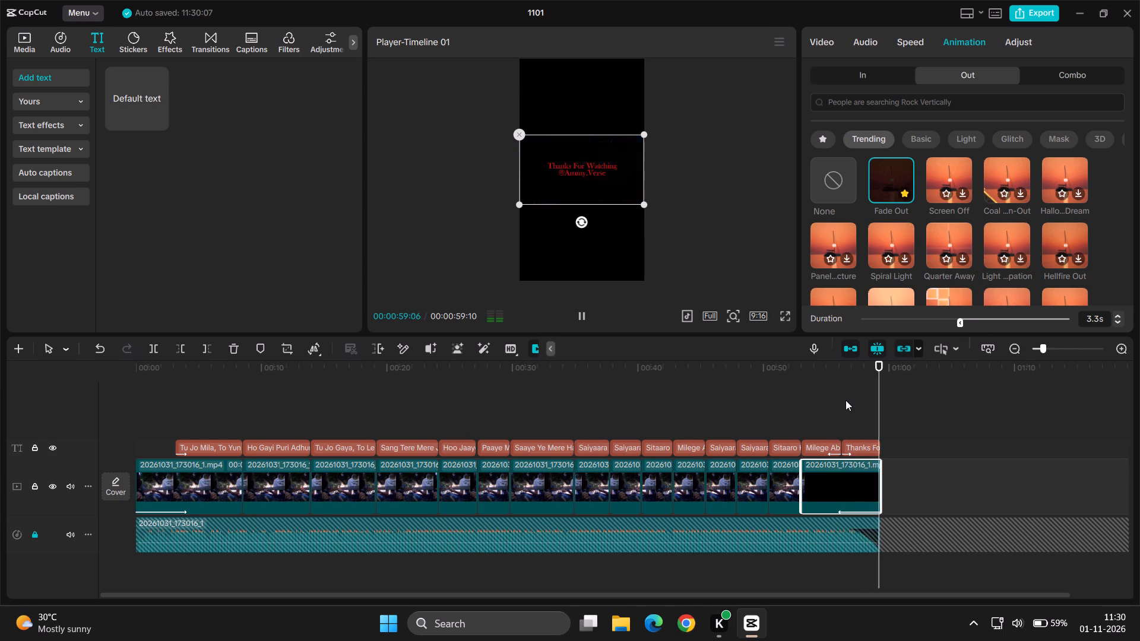
left_click(132, 412)
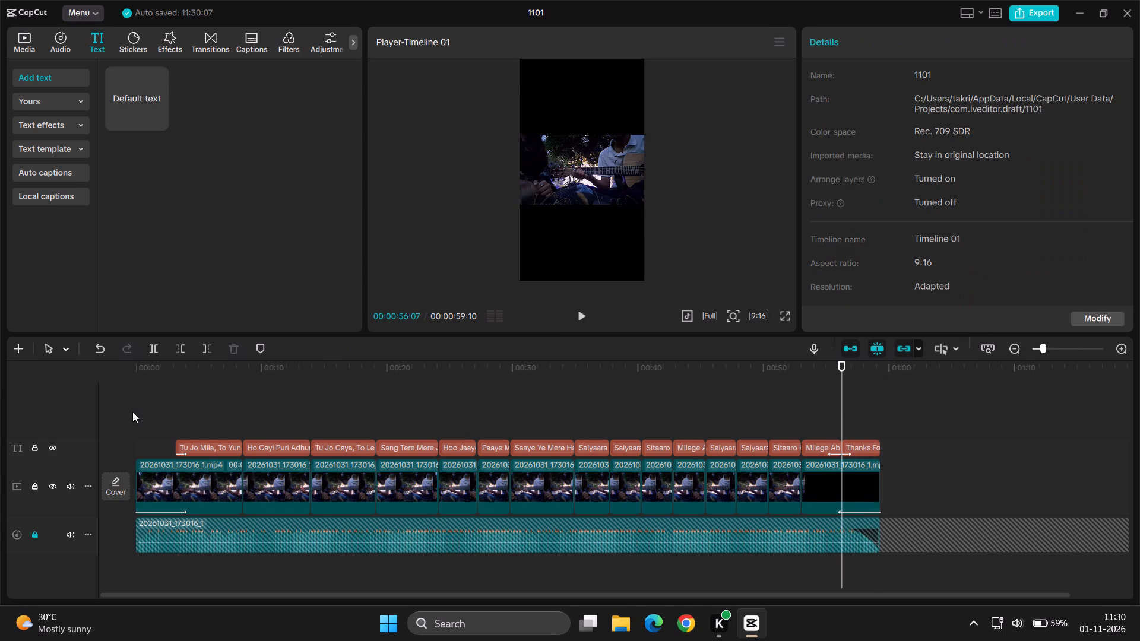
left_click(132, 412)
key("Up")
key("Down")
key("Down")
key("Down")
key("Down")
key("Down")
key("Up")
key("Up")
key("Up")
key("Up")
key("Up")
key("Up")
key("Up")
key("Up")
key("Up")
key("Up")
key("Up")
key("Up")
key("Up")
key("Up")
key("Up")
key("Up")
key("Up")
key("Up")
key("Up")
key("Up")
key("space")
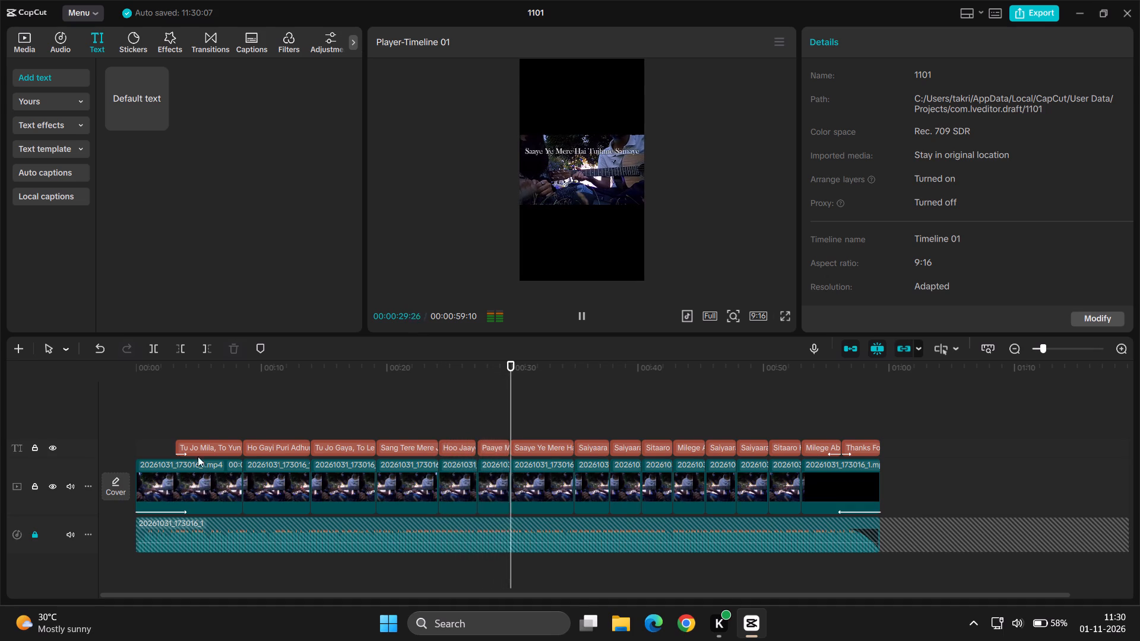
Change the colour of the "Hoo Jaaye Jaha Tu Jaaye" text to red EC1D1D.
left_click(460, 449)
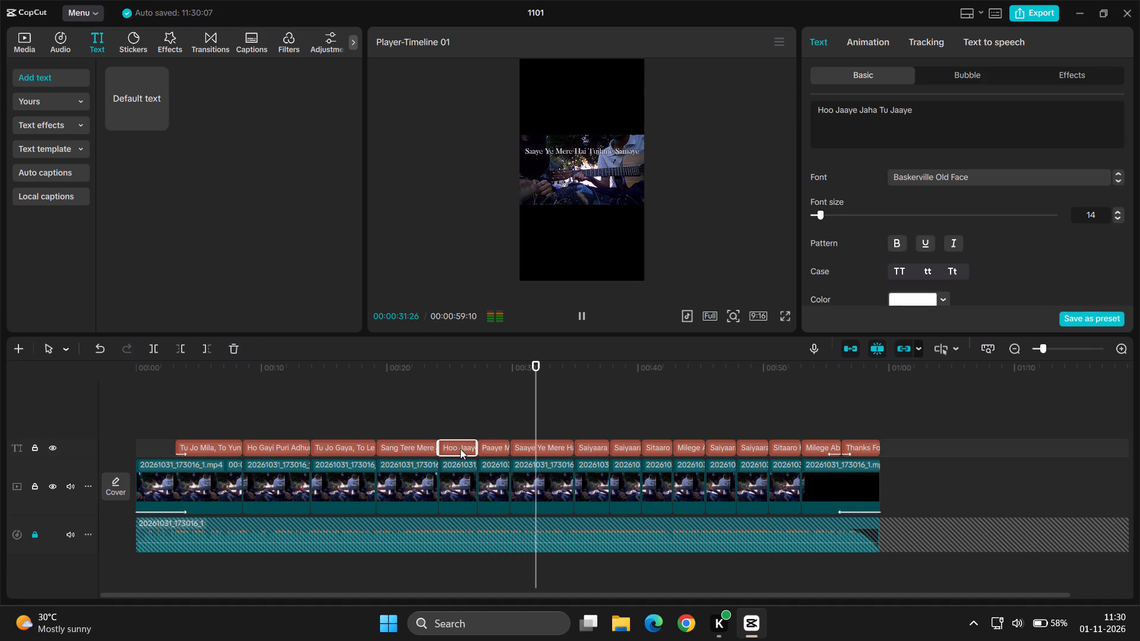
key("space")
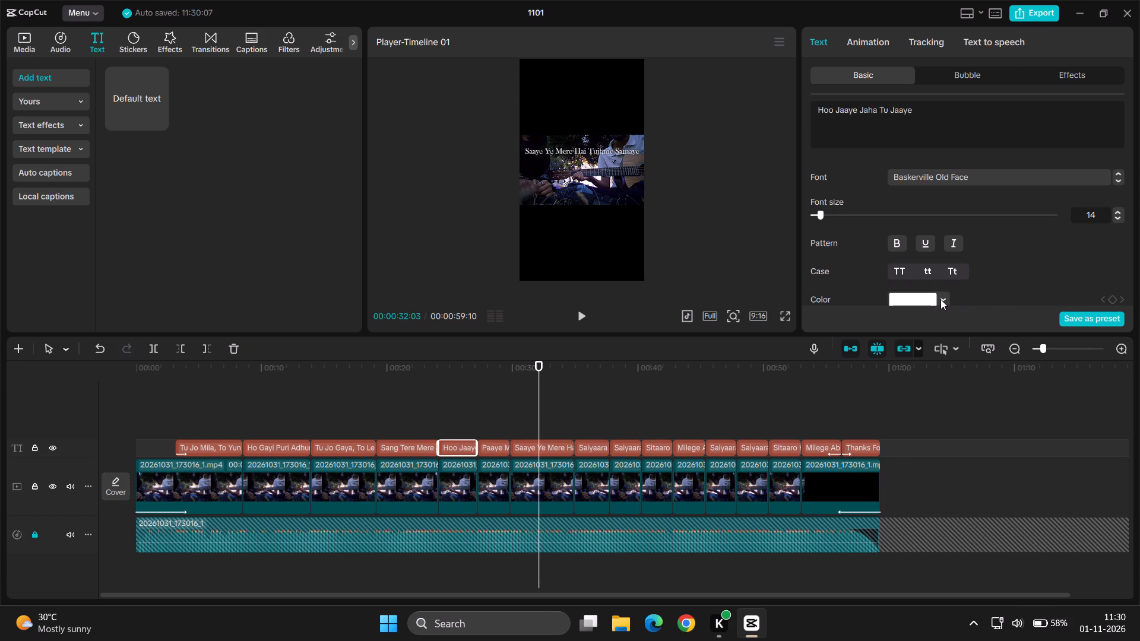
left_click(940, 299)
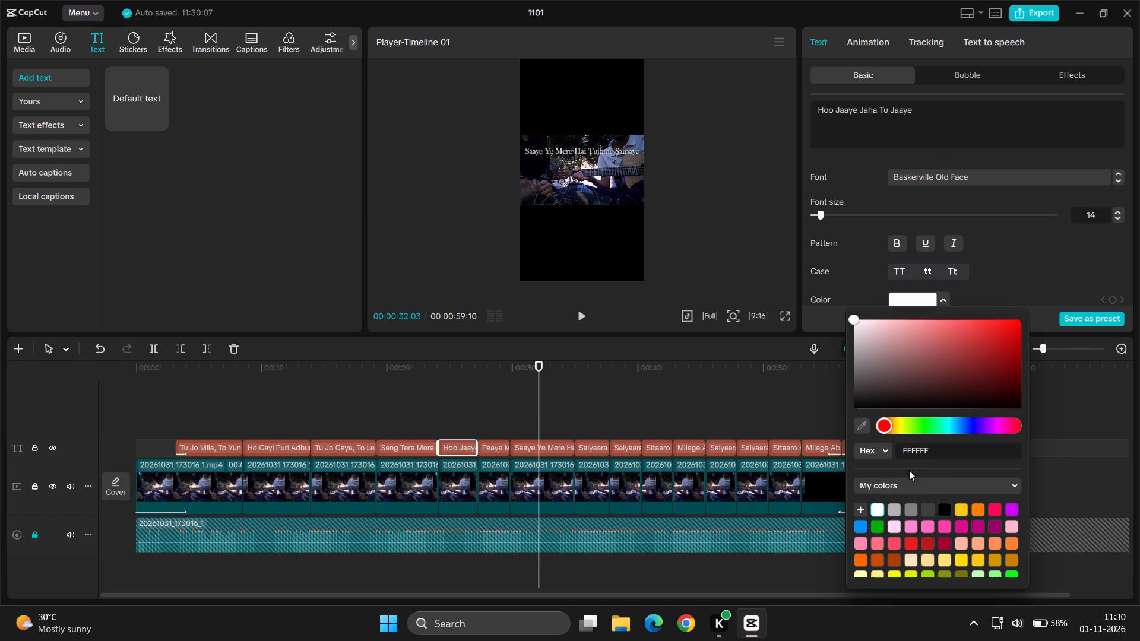
left_click(910, 543)
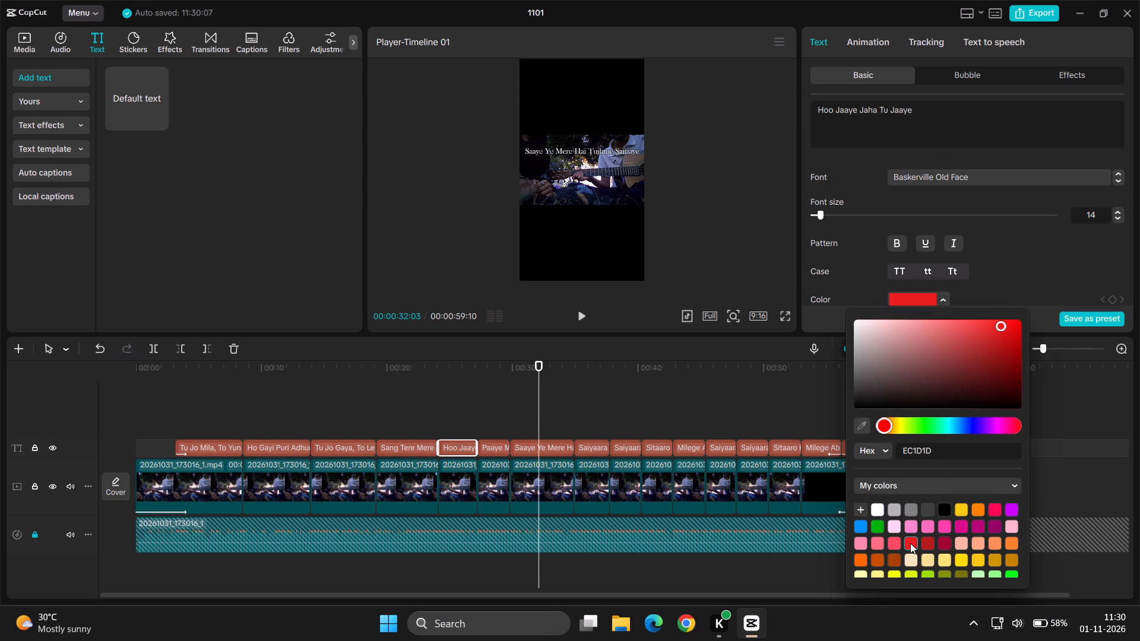
left_click(755, 394)
Play back from 00:00:24:04 to review the red text and the lyrics that follow it.
left_click(442, 396)
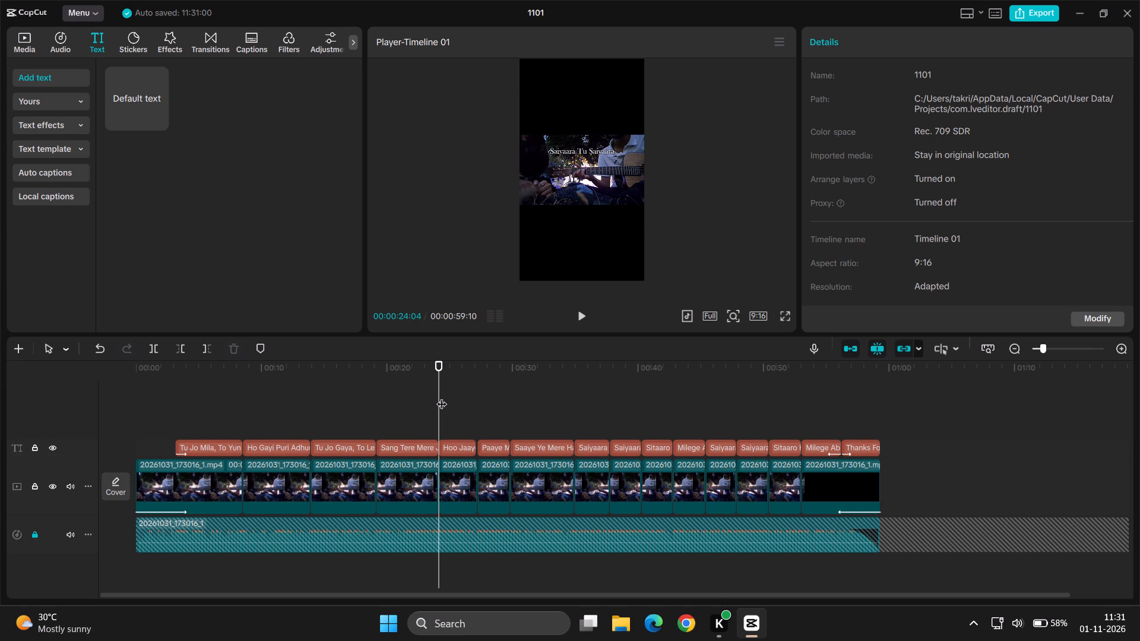
key("space")
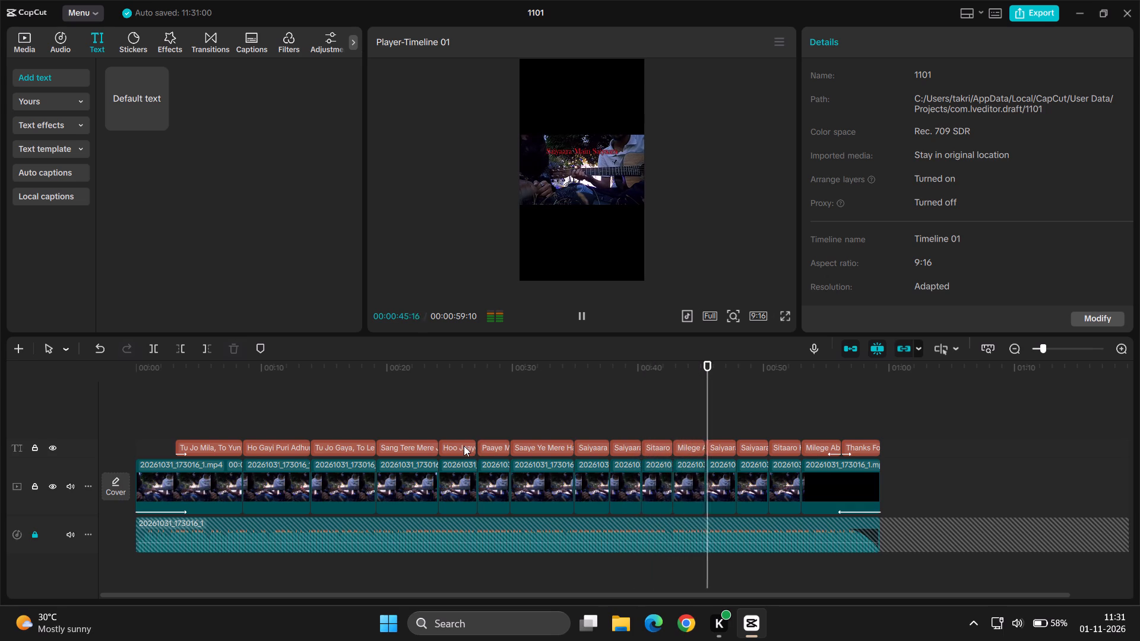
Extend the end of the "Hoo Jaaye Jaha Tu Jaaye" text to about 00:00:27:07, meeting the following lyric text.
double_click(464, 446)
left_click_drag(474, 446, 482, 446)
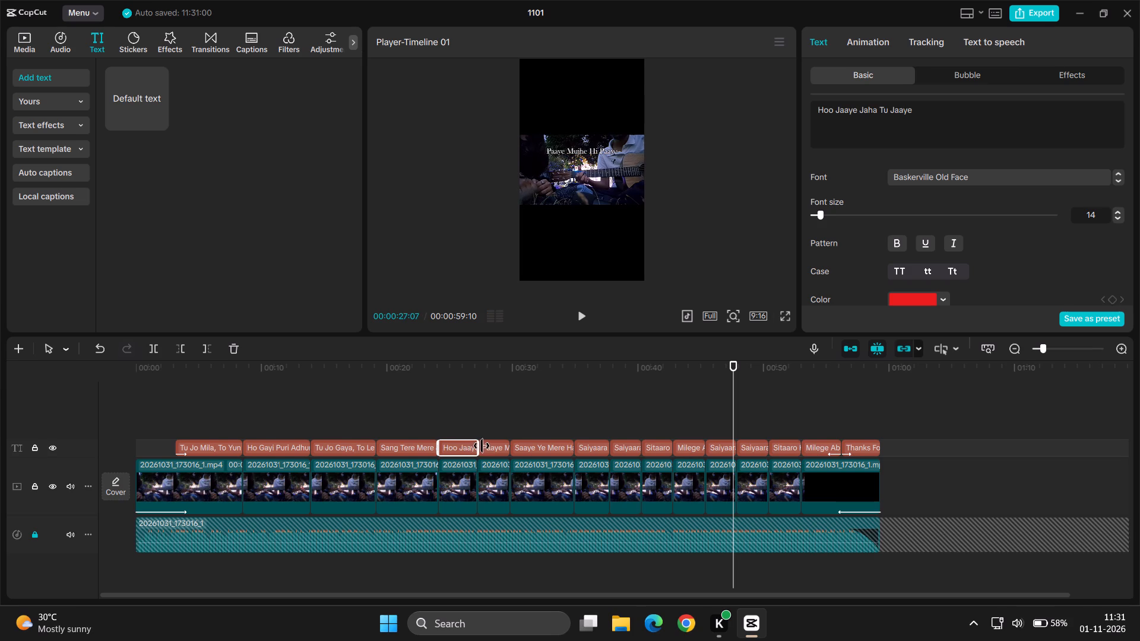
left_click_drag(482, 446, 485, 446)
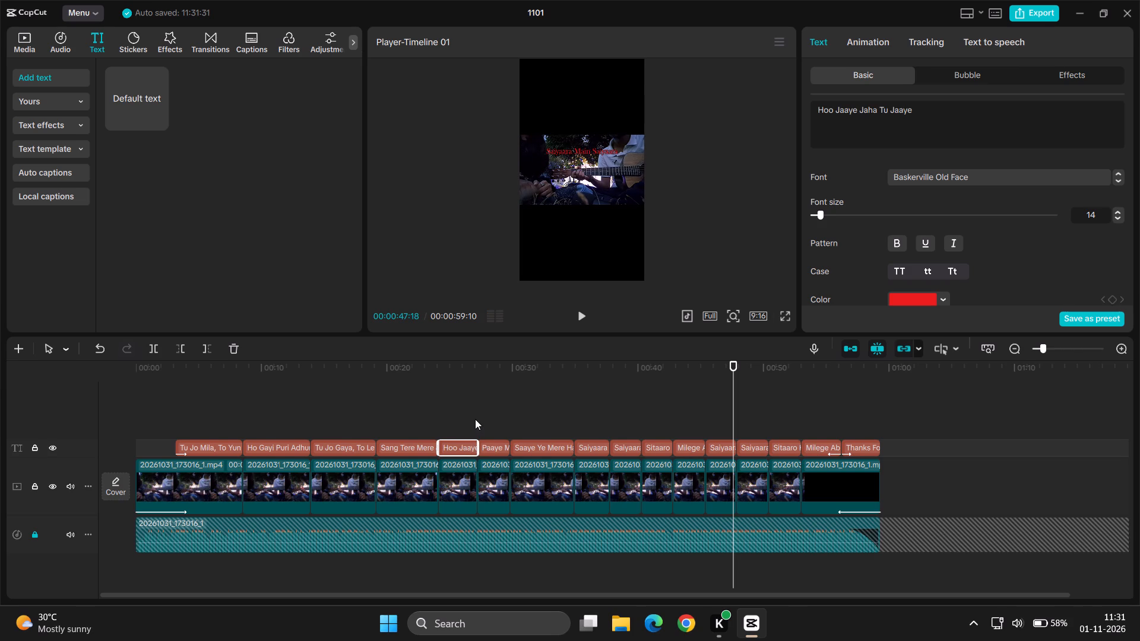
Play back from 00:00:26:16 to about 00:00:40 to review the lyric texts following "Hoo Jaaye Jaha Tu Jaaye".
left_click(474, 418)
left_click(469, 418)
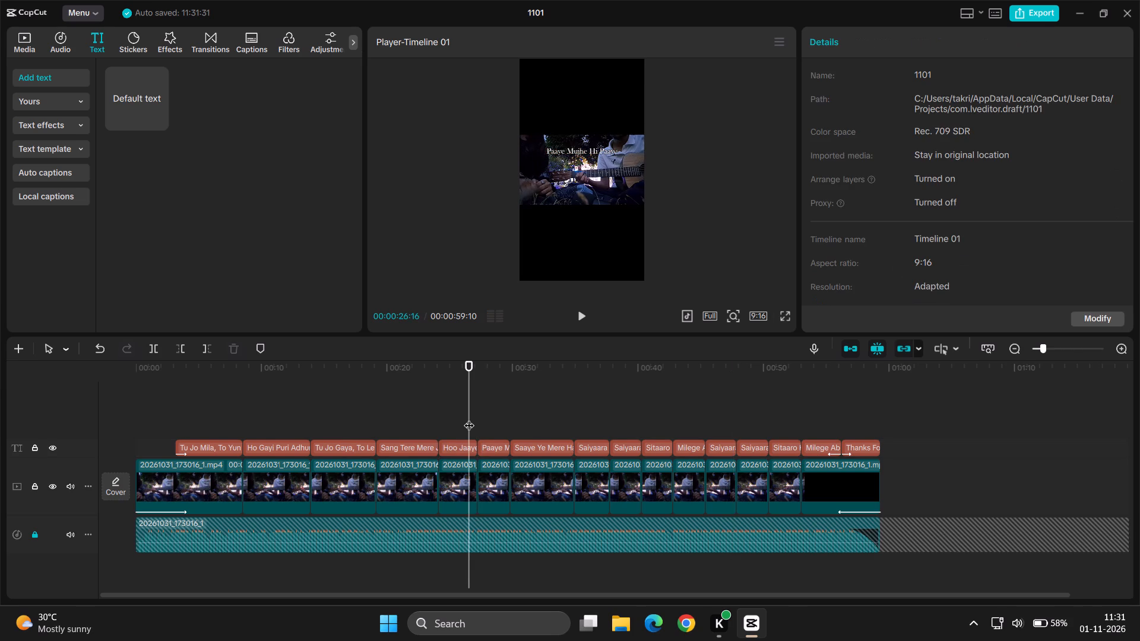
key("space")
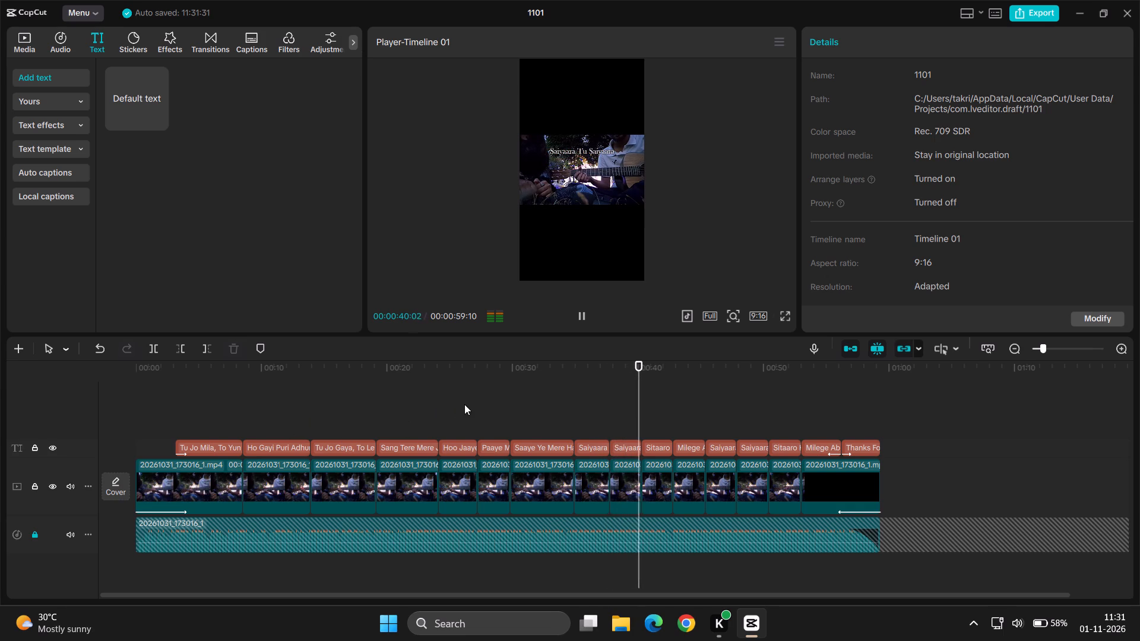
key("space")
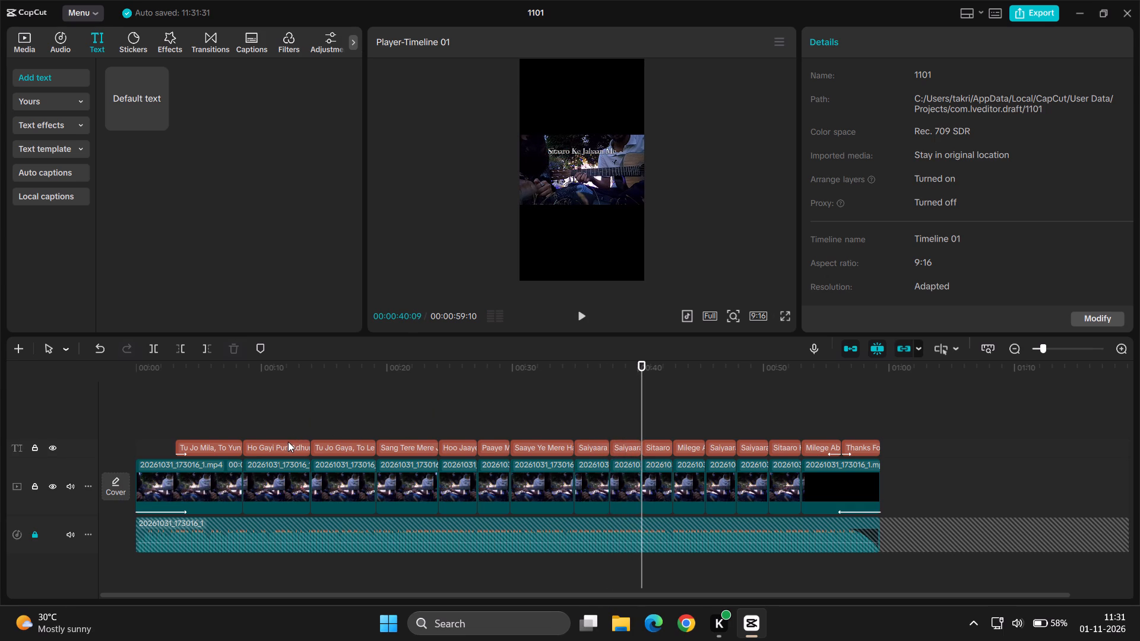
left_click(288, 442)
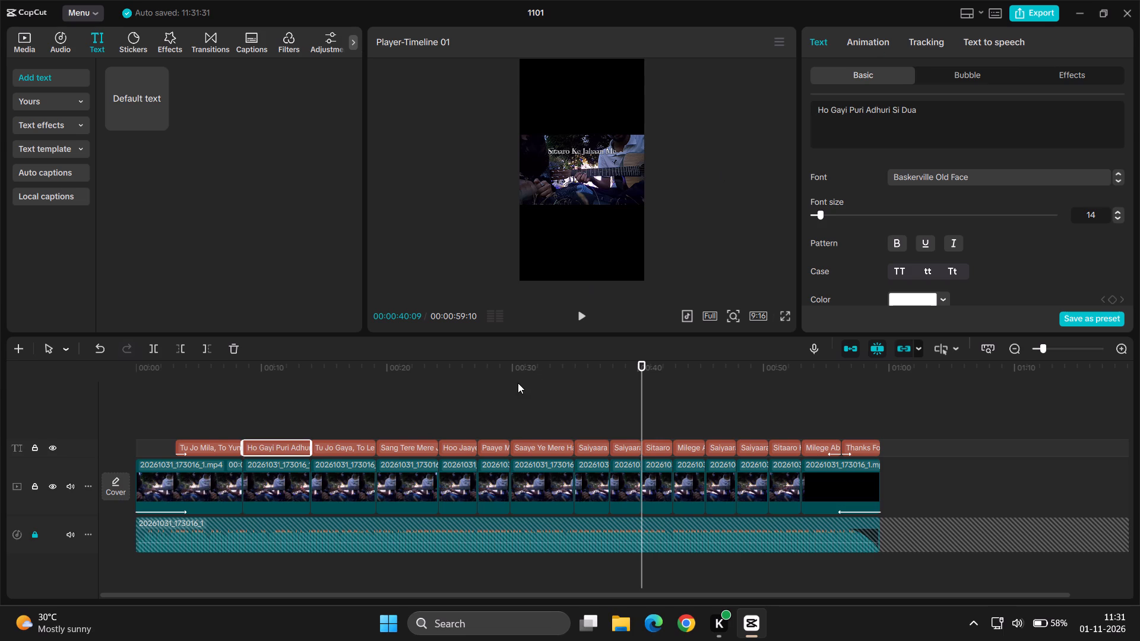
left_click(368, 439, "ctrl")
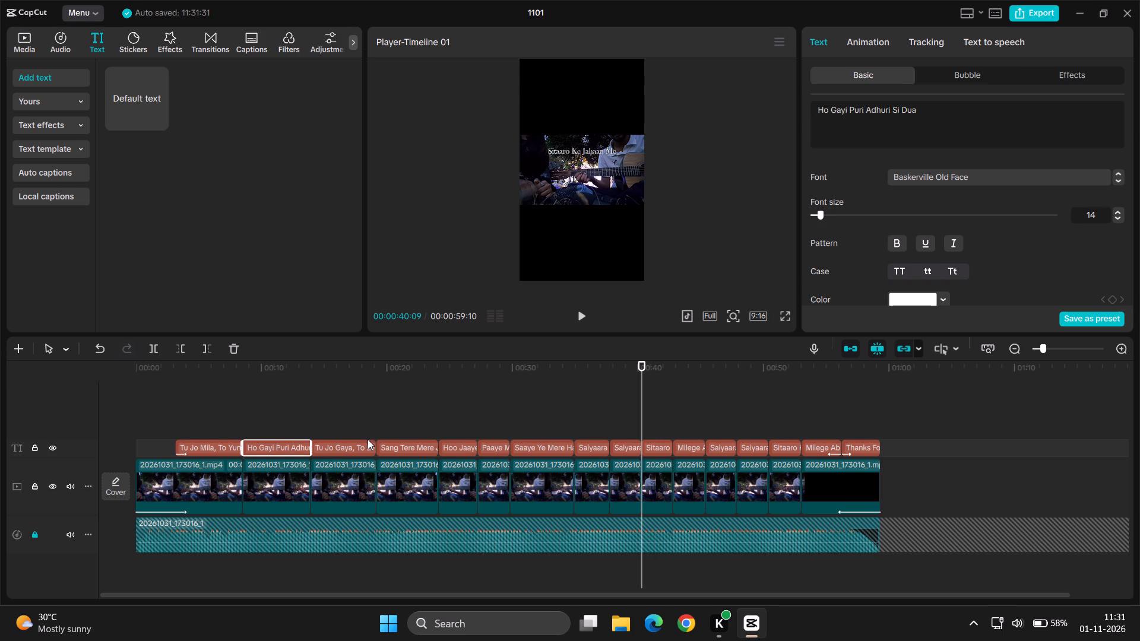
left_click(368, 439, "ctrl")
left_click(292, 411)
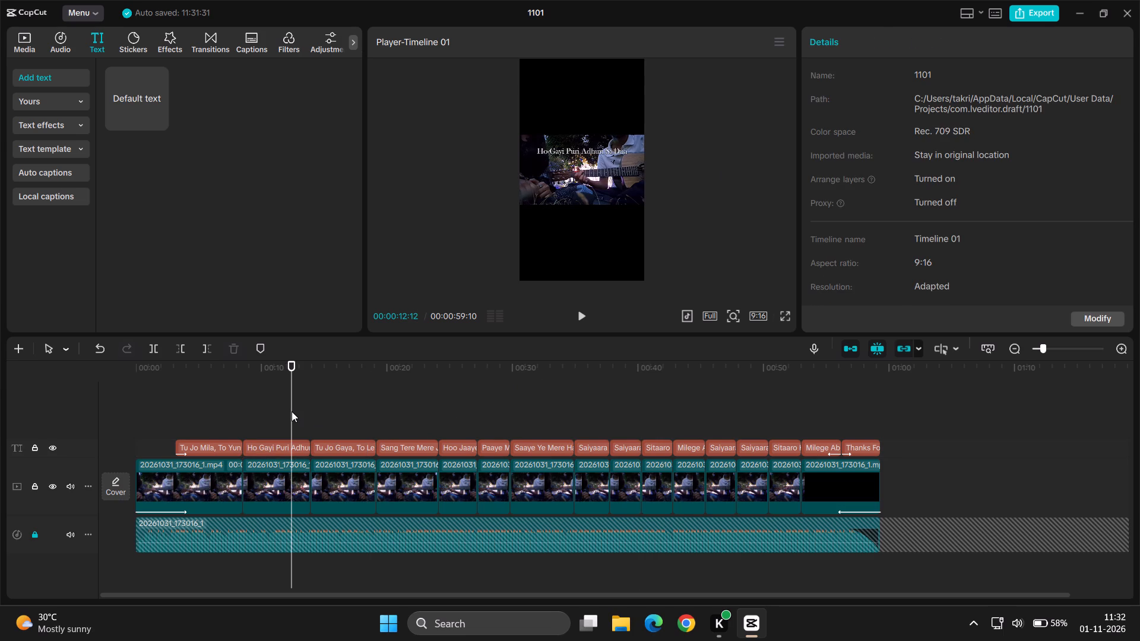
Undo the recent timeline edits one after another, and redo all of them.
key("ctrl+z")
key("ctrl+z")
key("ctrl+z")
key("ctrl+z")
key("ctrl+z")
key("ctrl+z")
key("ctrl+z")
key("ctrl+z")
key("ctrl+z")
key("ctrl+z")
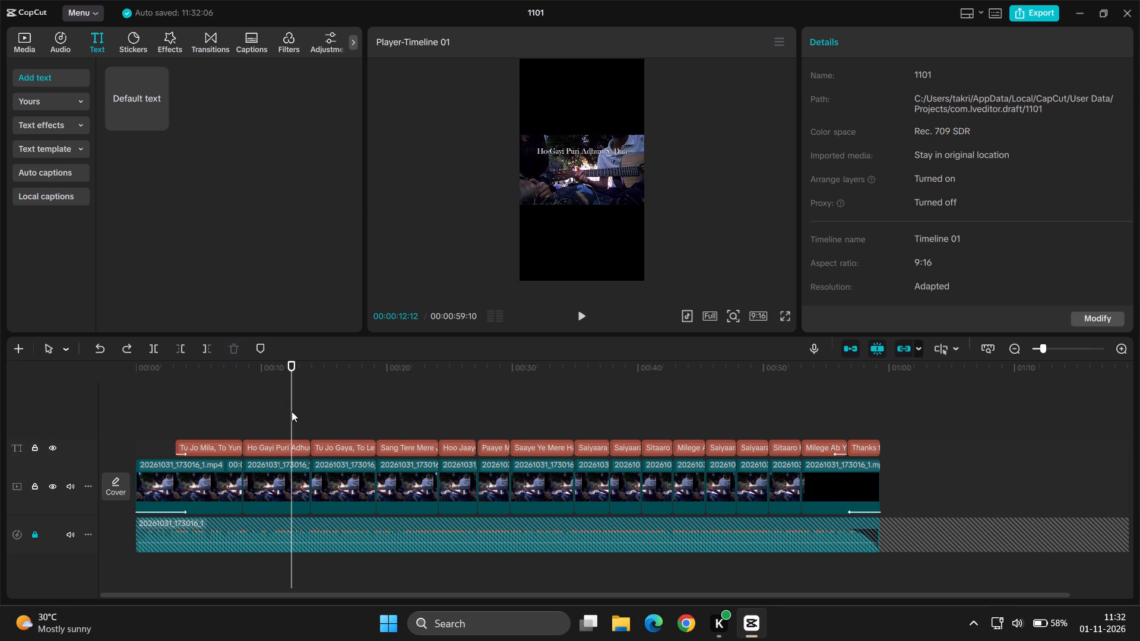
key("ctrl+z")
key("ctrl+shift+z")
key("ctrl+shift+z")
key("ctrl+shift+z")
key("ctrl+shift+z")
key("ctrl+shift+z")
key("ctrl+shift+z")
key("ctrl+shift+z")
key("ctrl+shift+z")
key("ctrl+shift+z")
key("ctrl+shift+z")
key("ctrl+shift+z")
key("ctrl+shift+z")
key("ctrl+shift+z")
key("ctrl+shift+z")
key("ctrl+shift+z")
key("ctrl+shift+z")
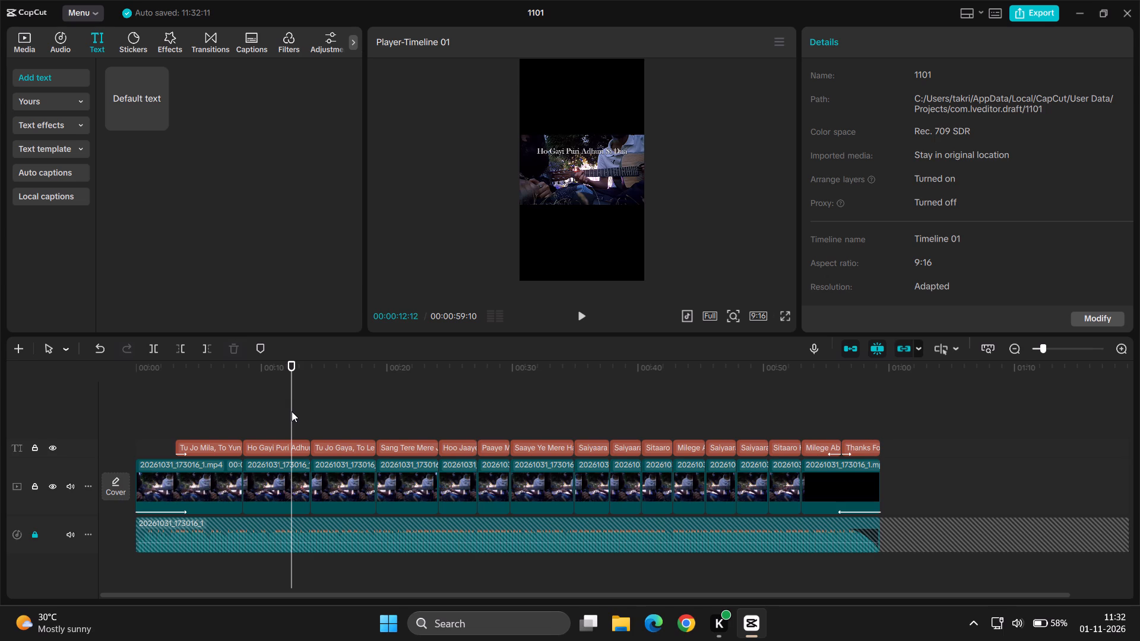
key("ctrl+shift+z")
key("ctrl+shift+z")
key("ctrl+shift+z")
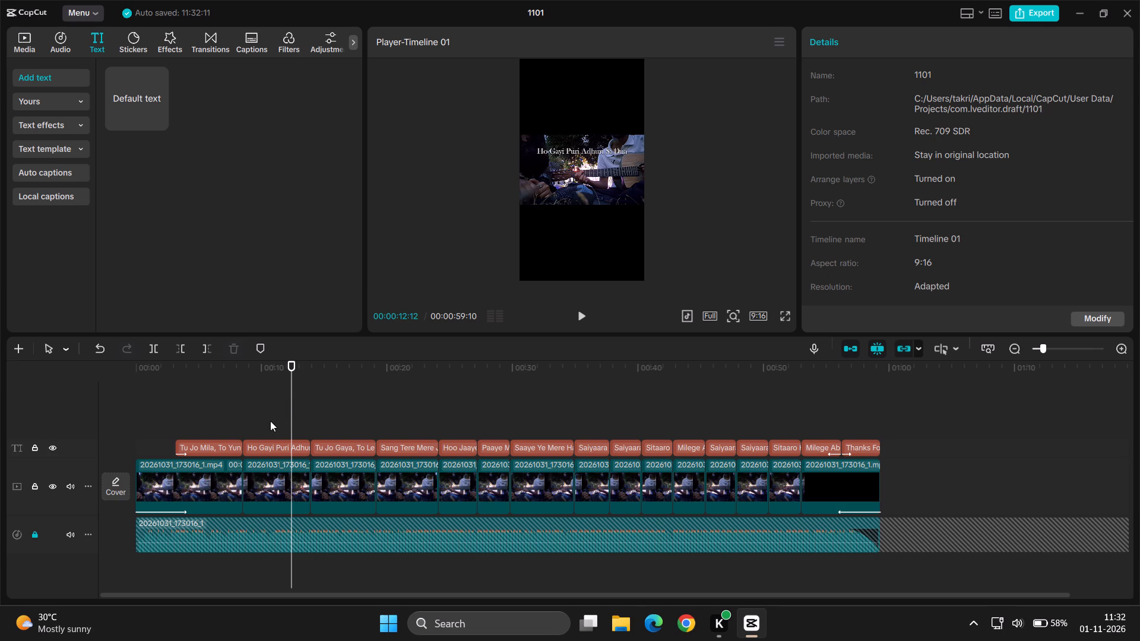
Check the lyric texts at several points between about 00:00:11 and 00:00:24.
left_click(270, 420)
left_click(411, 420)
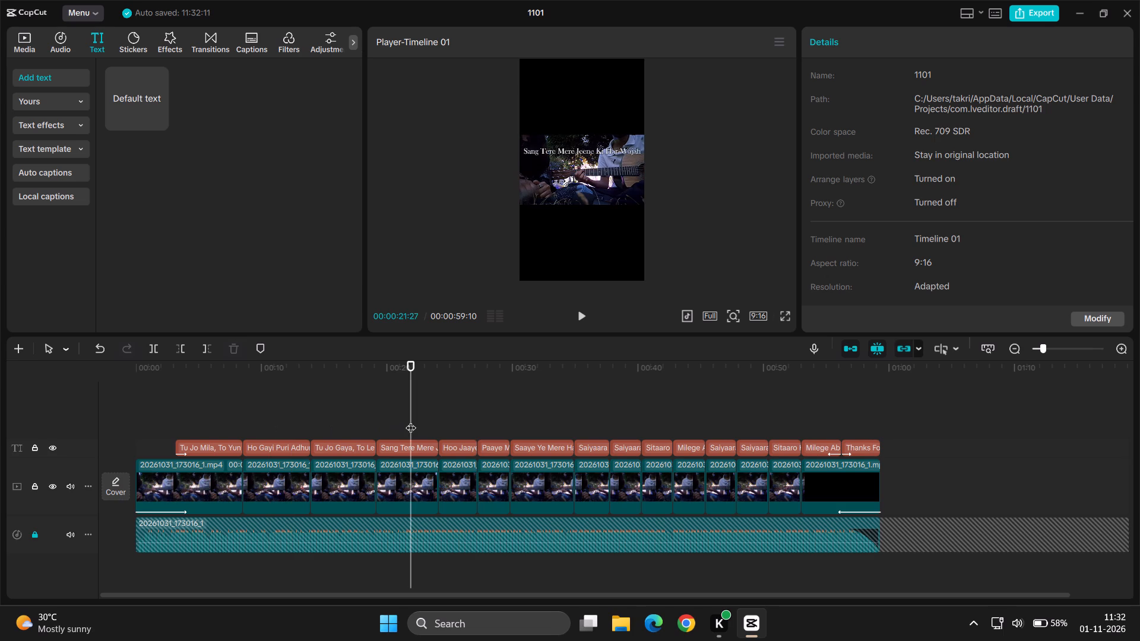
left_click(430, 425)
left_click(441, 425)
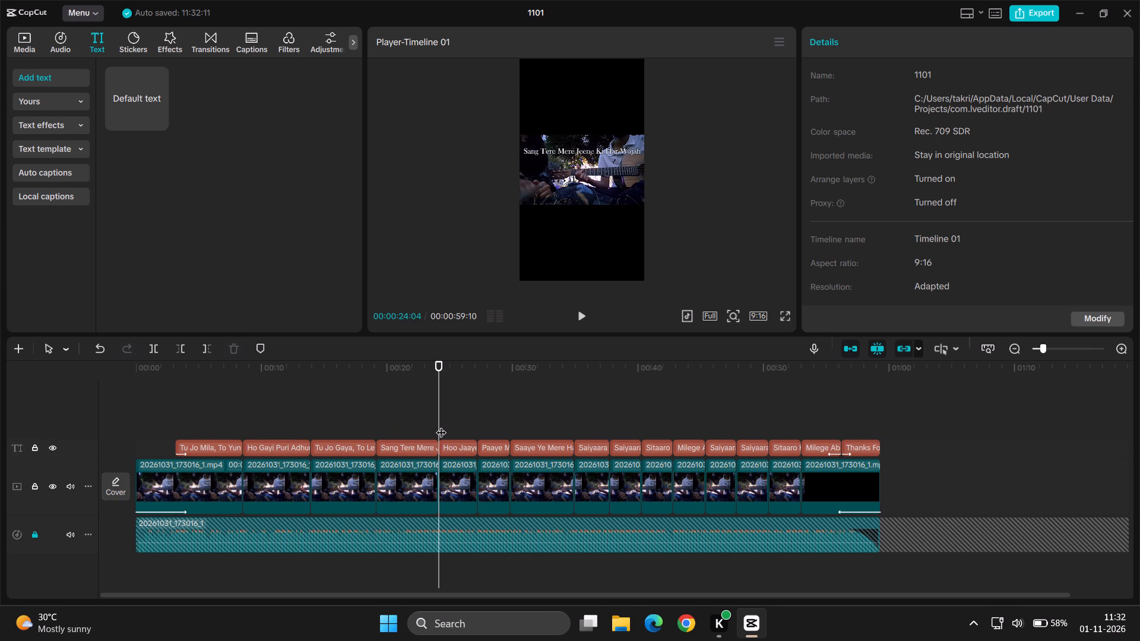
left_click(300, 425)
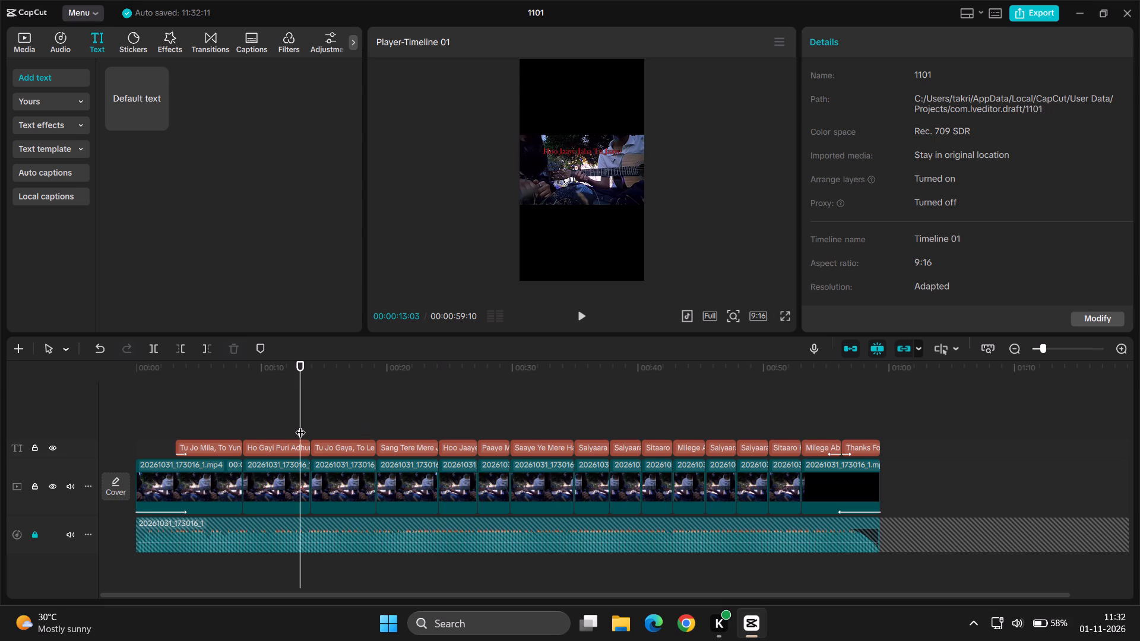
Apply the Fade In animation to all lyric texts from "Ho Gayi Puri Adhuri Si Dua" through the last "Sitaaro" text, with 0.5 s duration.
left_click(274, 445, "ctrl")
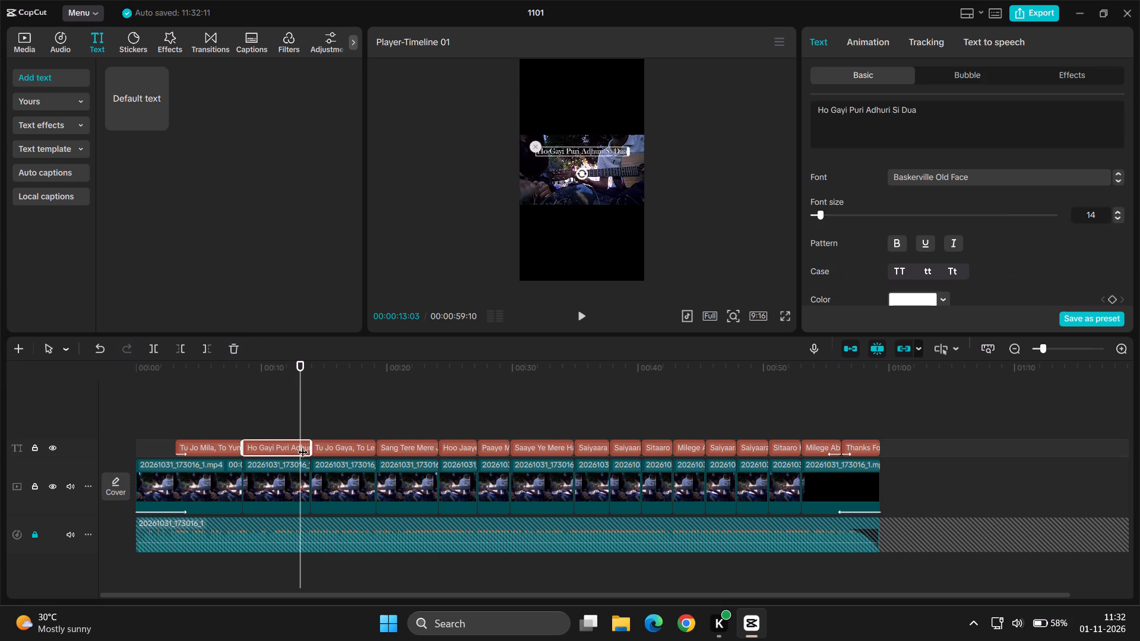
left_click(340, 444, "ctrl")
left_click(406, 445, "ctrl")
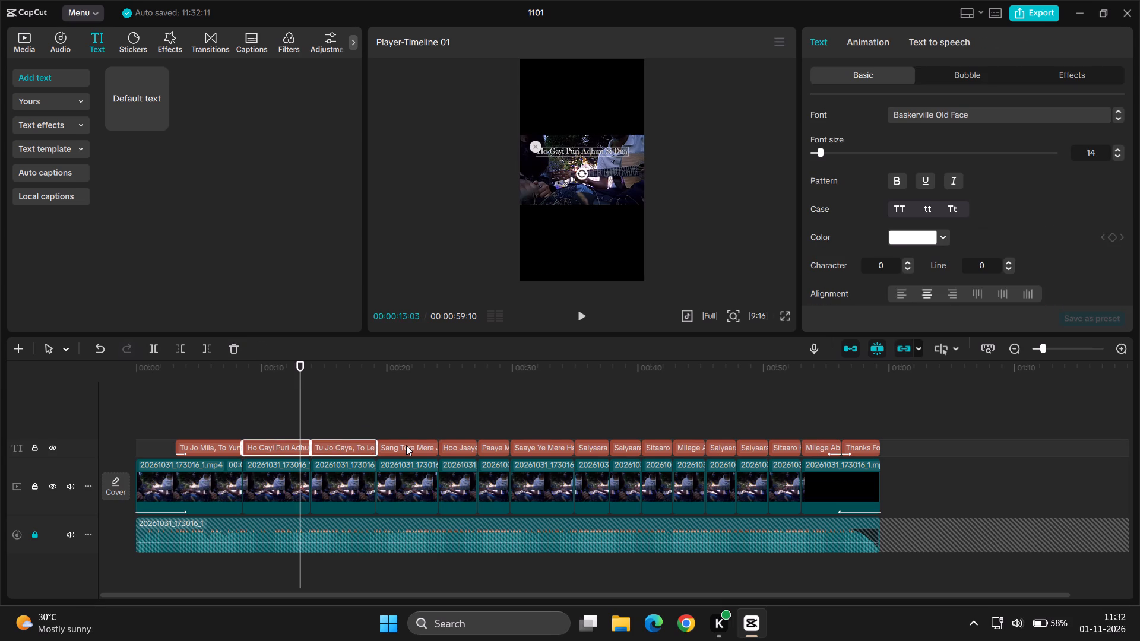
left_click(463, 448, "ctrl")
left_click(487, 446, "ctrl")
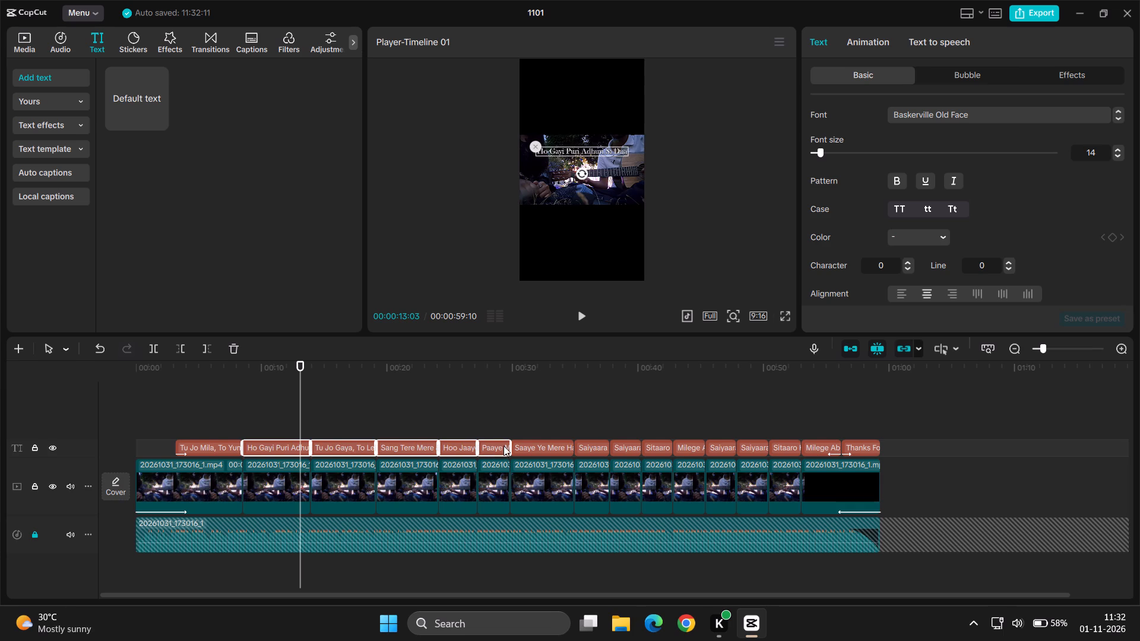
left_click(531, 446, "ctrl")
left_click(591, 450, "ctrl")
left_click(623, 450, "ctrl")
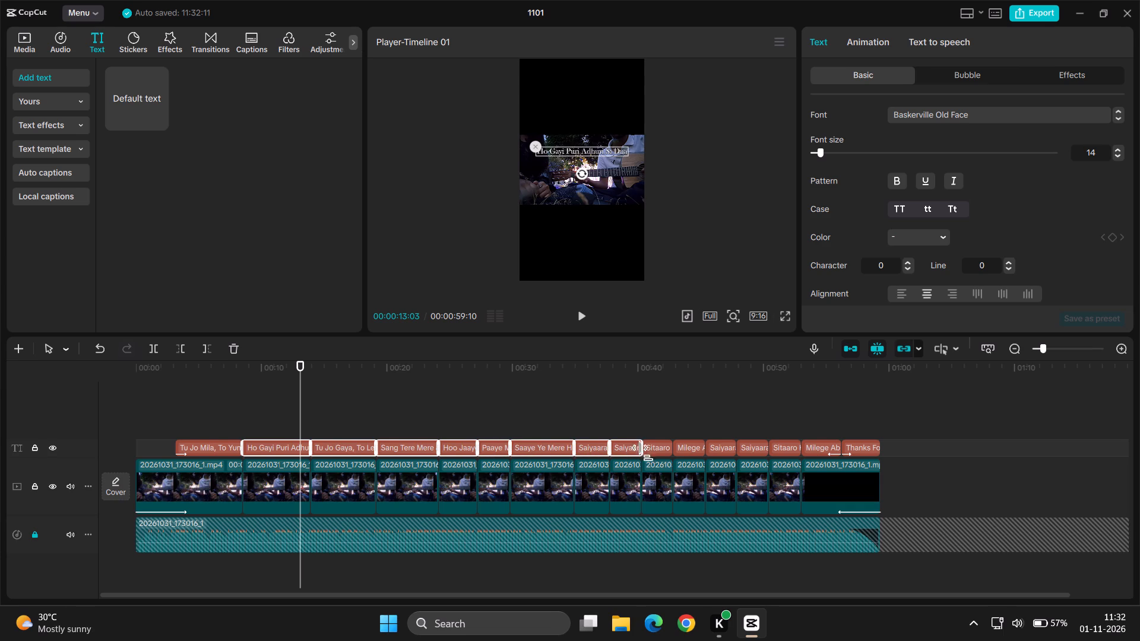
left_click(661, 454, "ctrl")
left_click(686, 453, "ctrl")
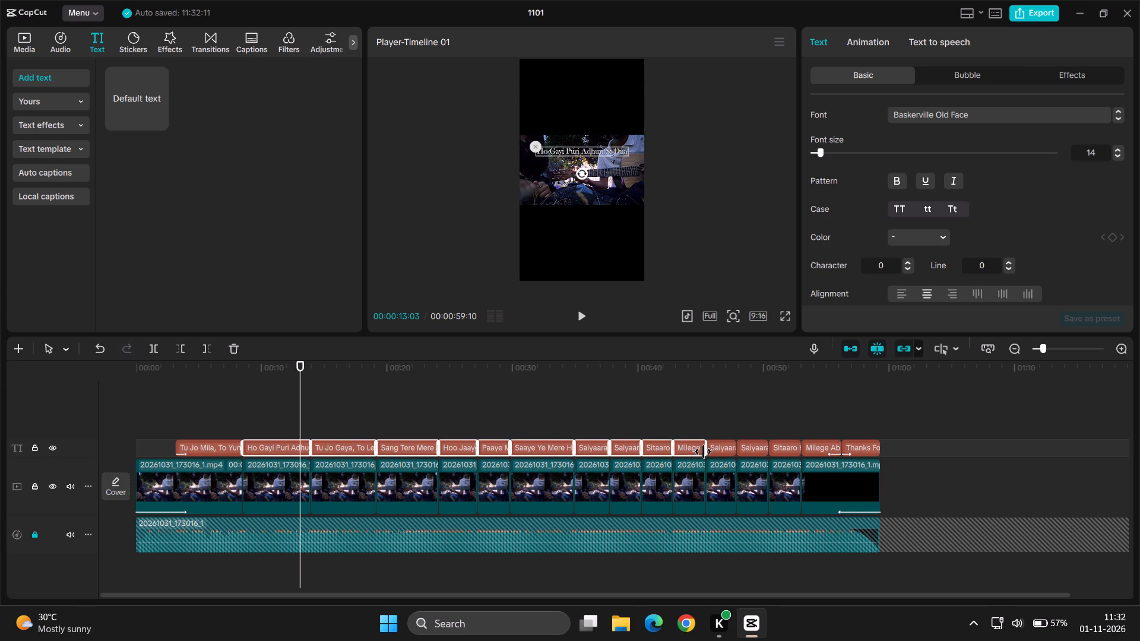
left_click(707, 451, "ctrl")
left_click(715, 451, "ctrl")
left_click(755, 452, "ctrl")
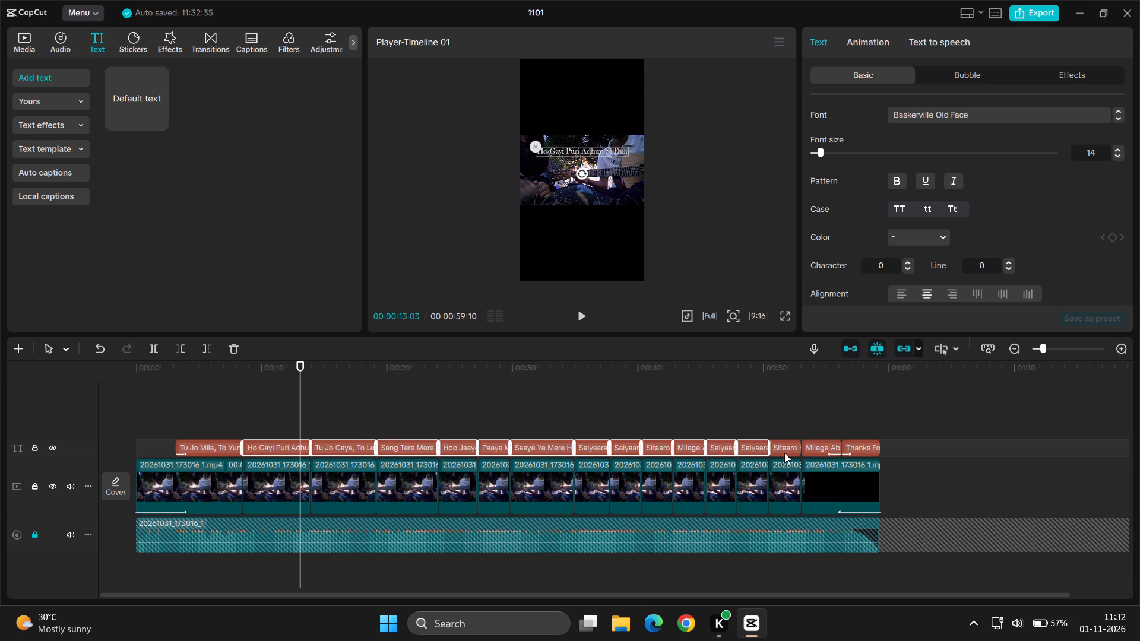
left_click(786, 452, "ctrl")
left_click(860, 39)
left_click(907, 182)
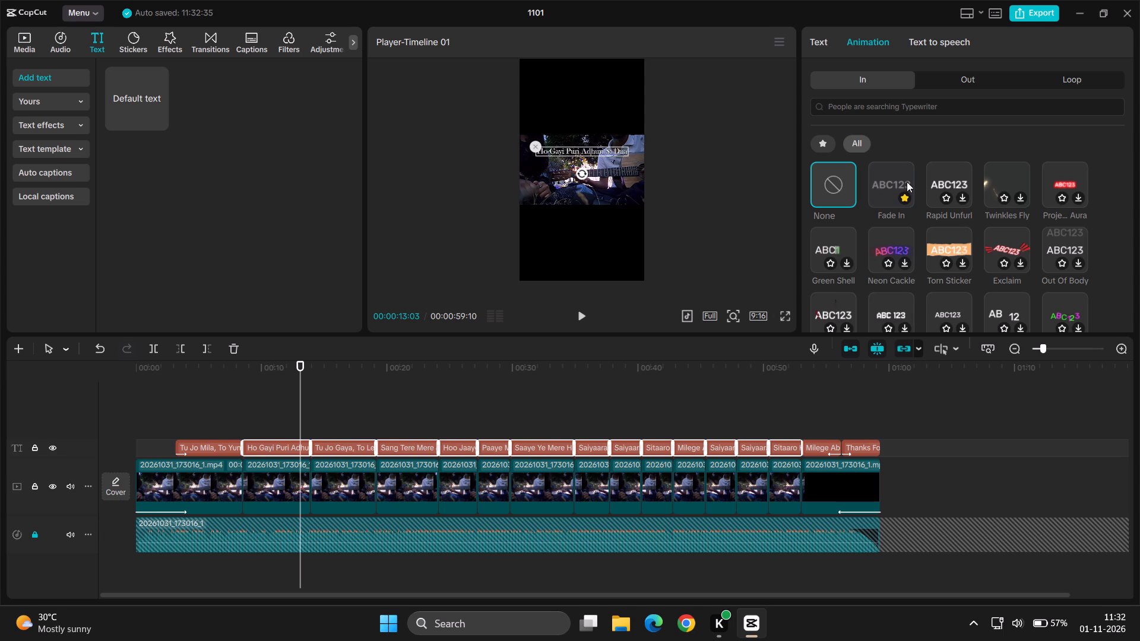
left_click(907, 182)
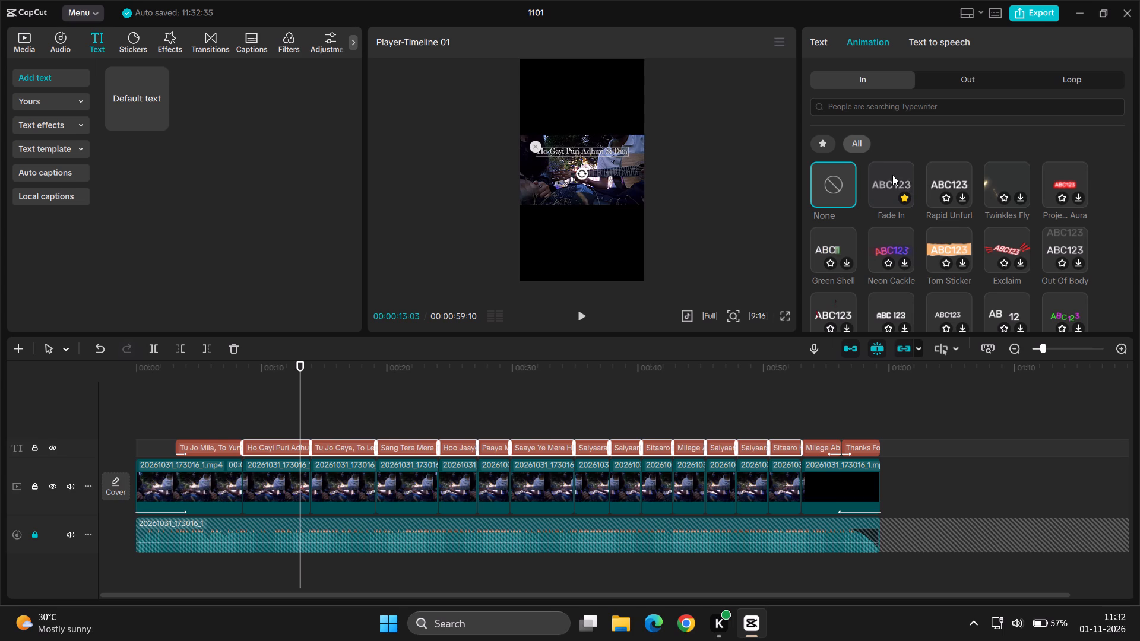
double_click(892, 175)
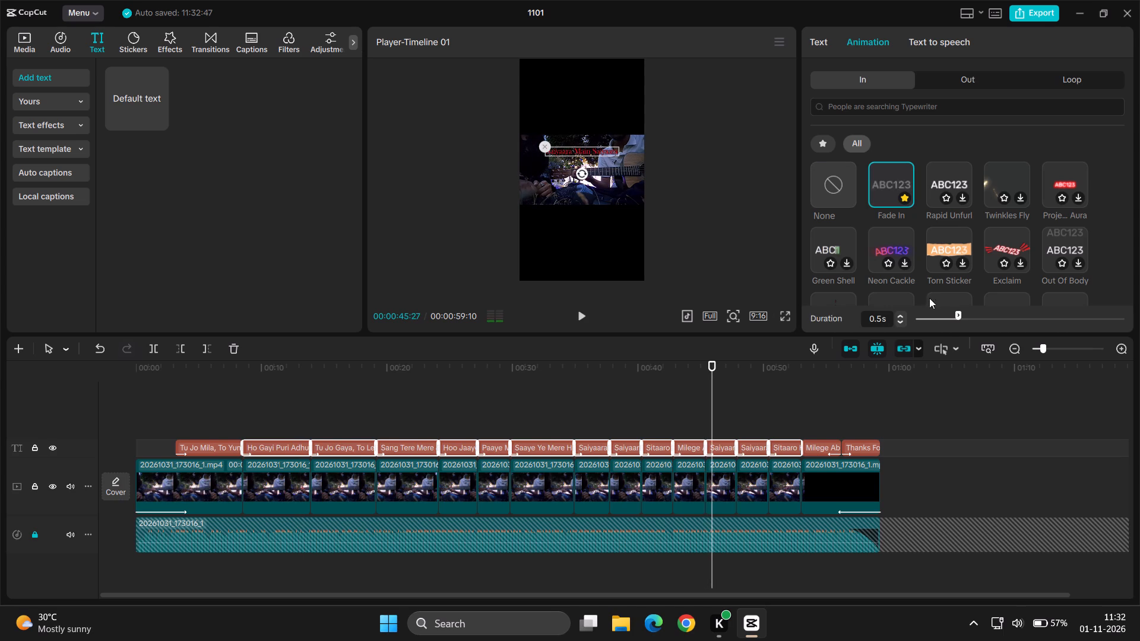
Apply the Fade Out animation with 0.5 s duration to the same selected lyric texts.
left_click(967, 82)
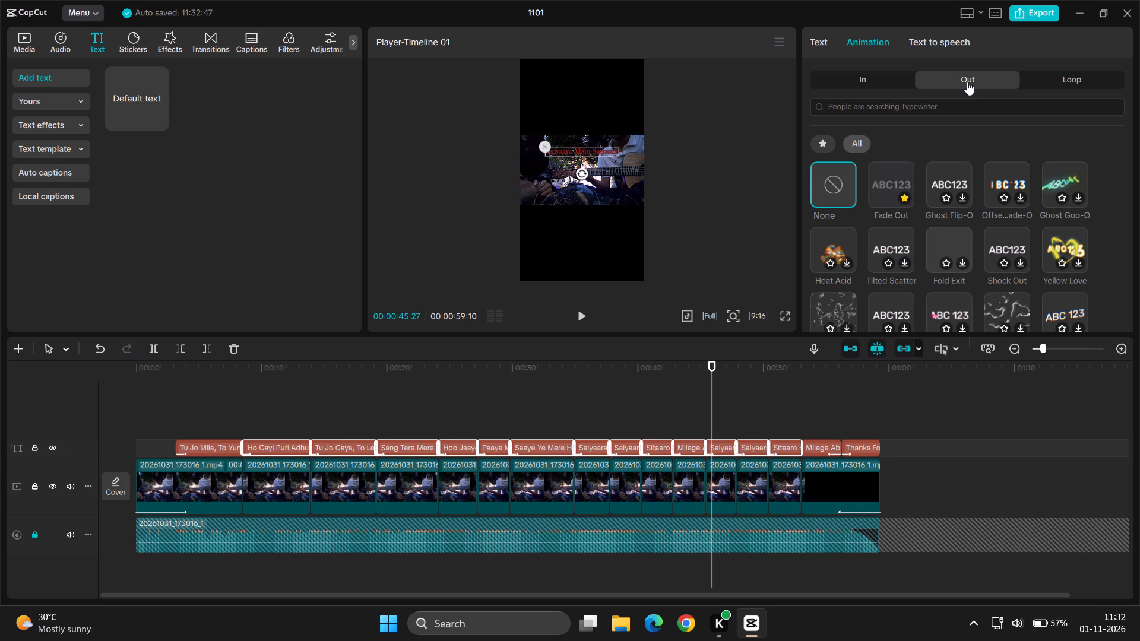
left_click(884, 193)
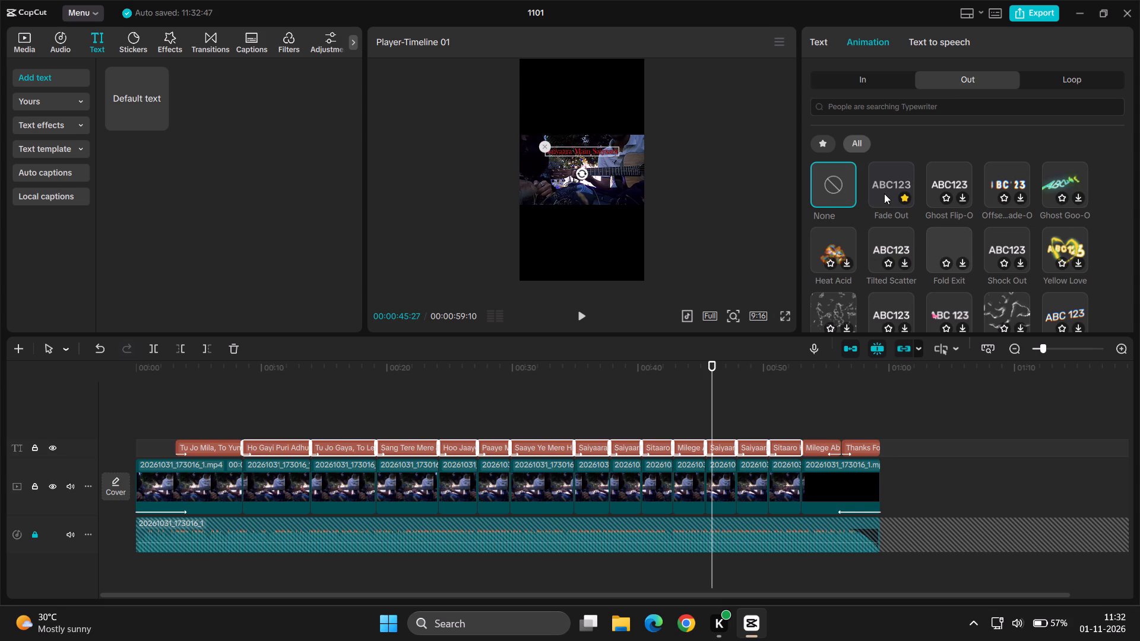
left_click(884, 193)
double_click(884, 193)
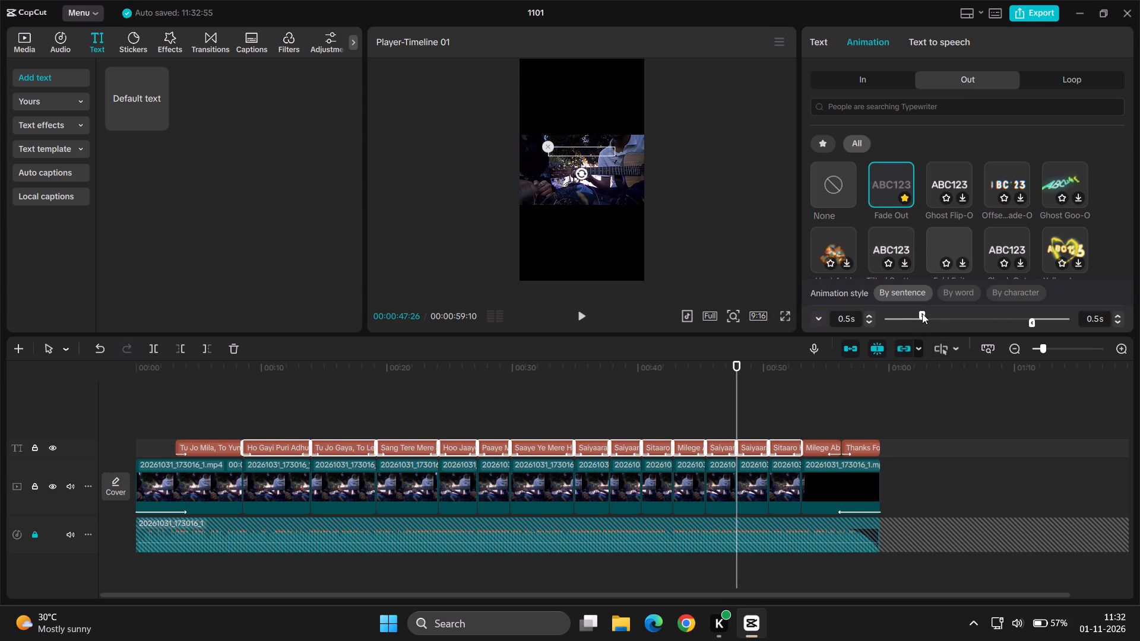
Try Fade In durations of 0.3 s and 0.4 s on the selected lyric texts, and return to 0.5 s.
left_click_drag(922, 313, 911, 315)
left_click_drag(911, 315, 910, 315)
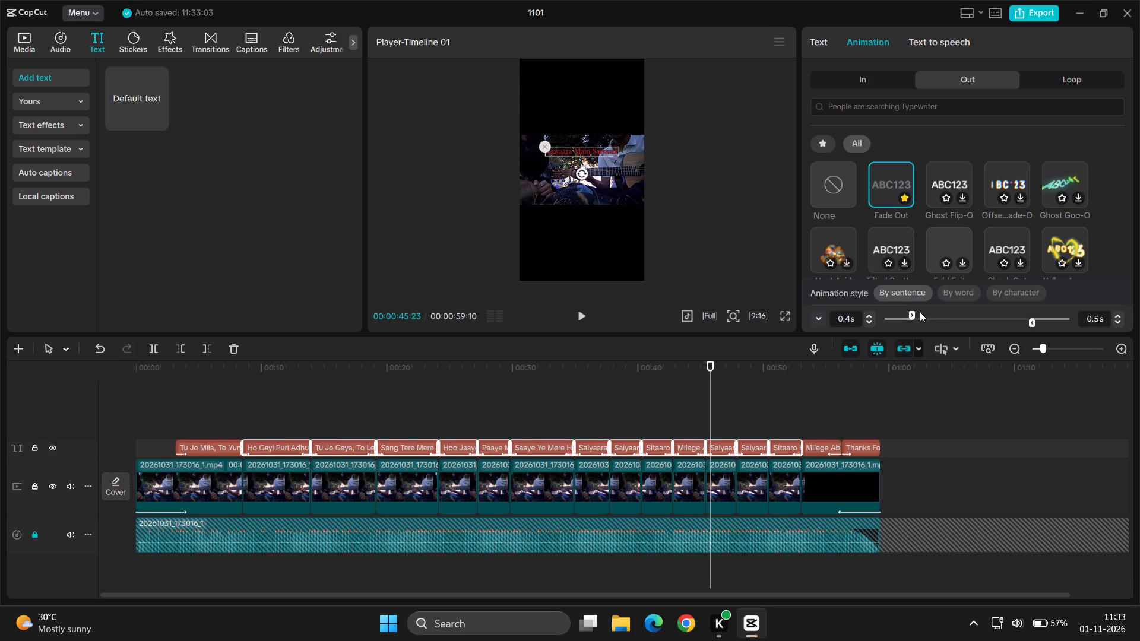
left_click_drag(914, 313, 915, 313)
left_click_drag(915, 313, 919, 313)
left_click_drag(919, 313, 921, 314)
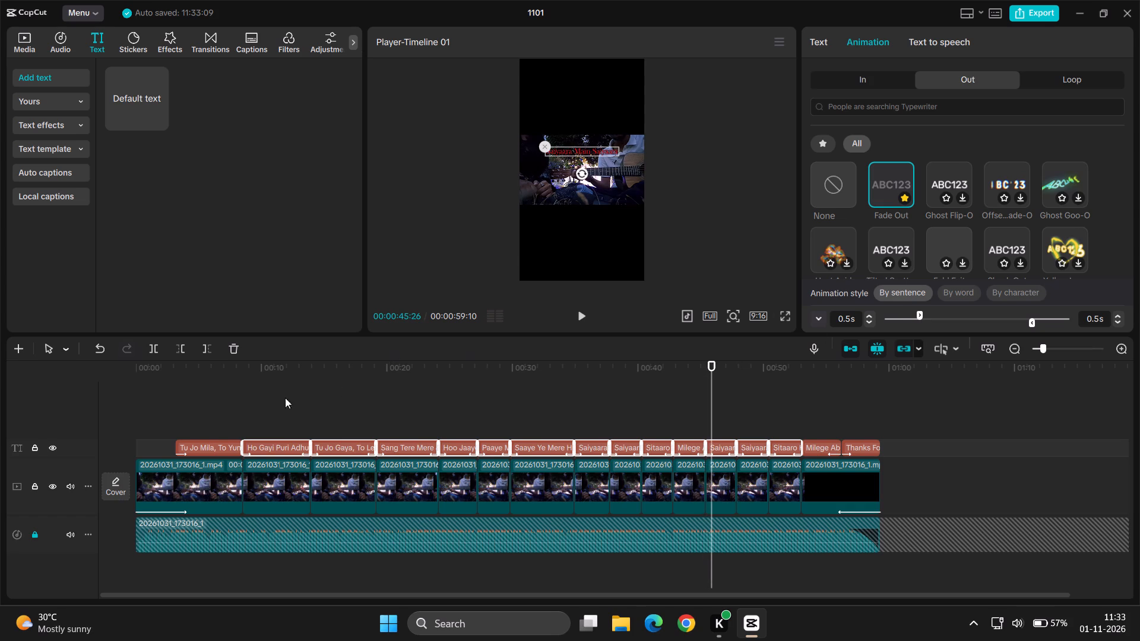
Play back from about 00:00:10 to review the fade-in and fade-out of the lyric texts.
left_click(262, 396)
key("space")
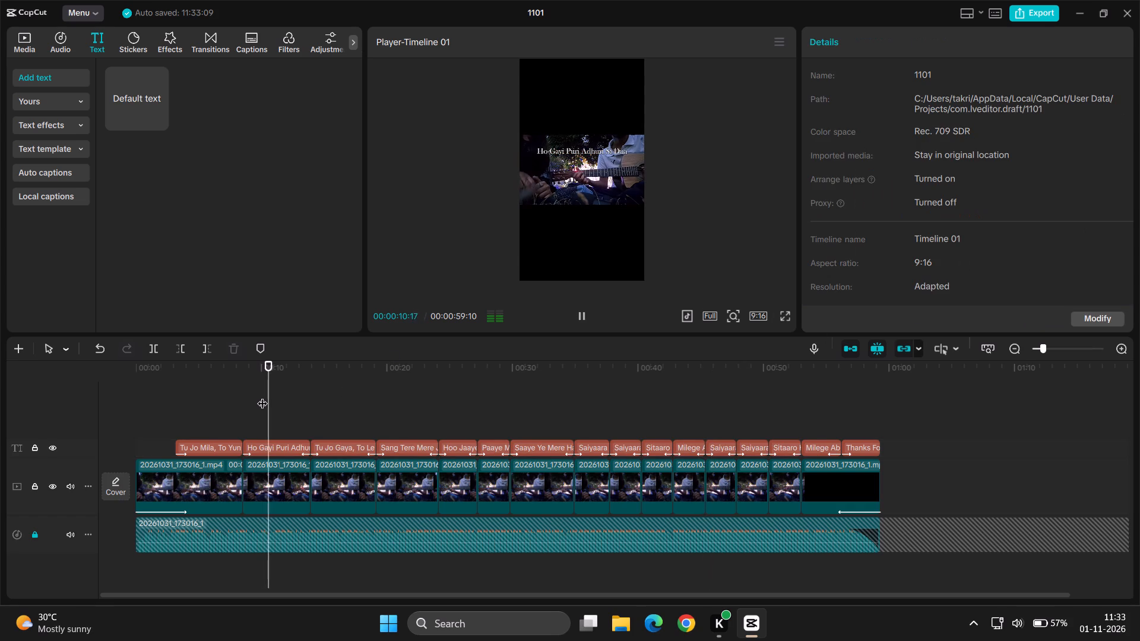
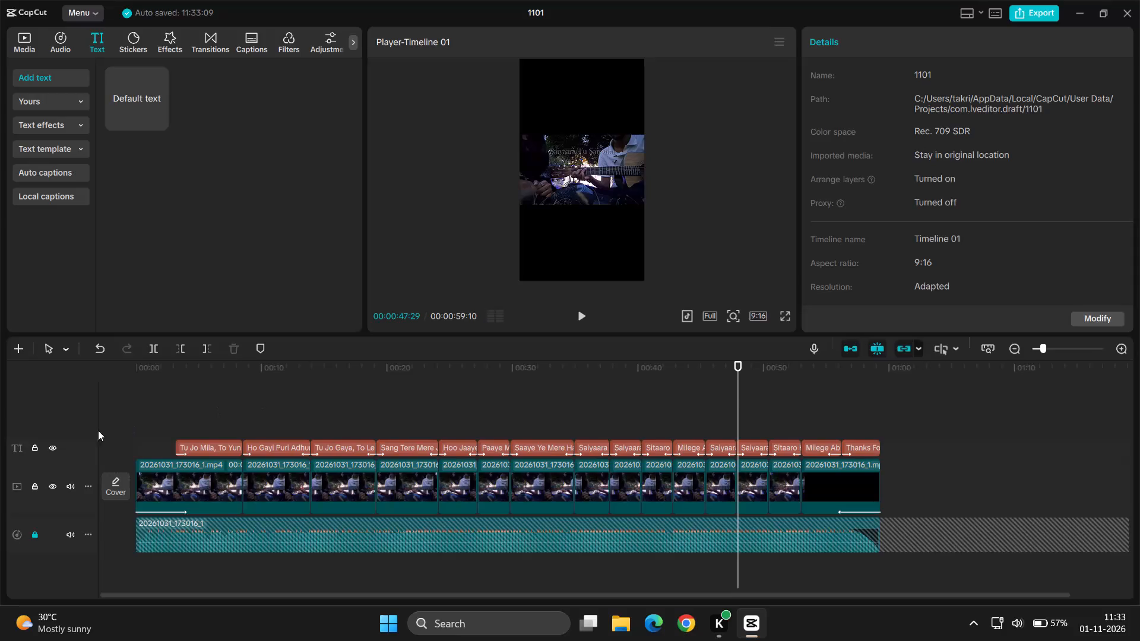
left_click(139, 400)
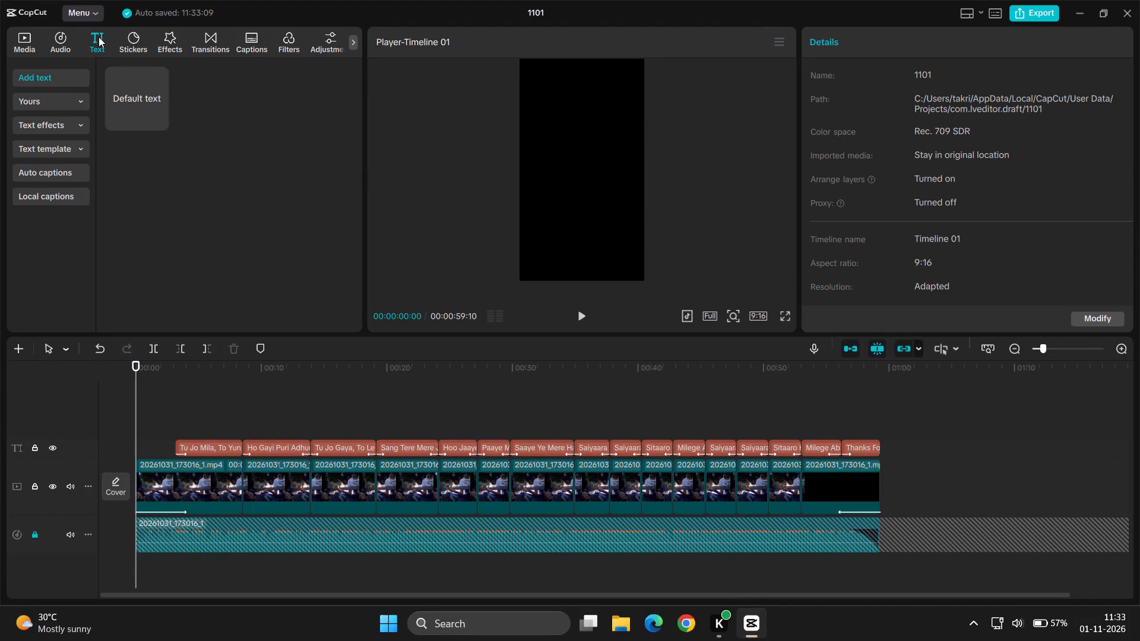
left_click(159, 122)
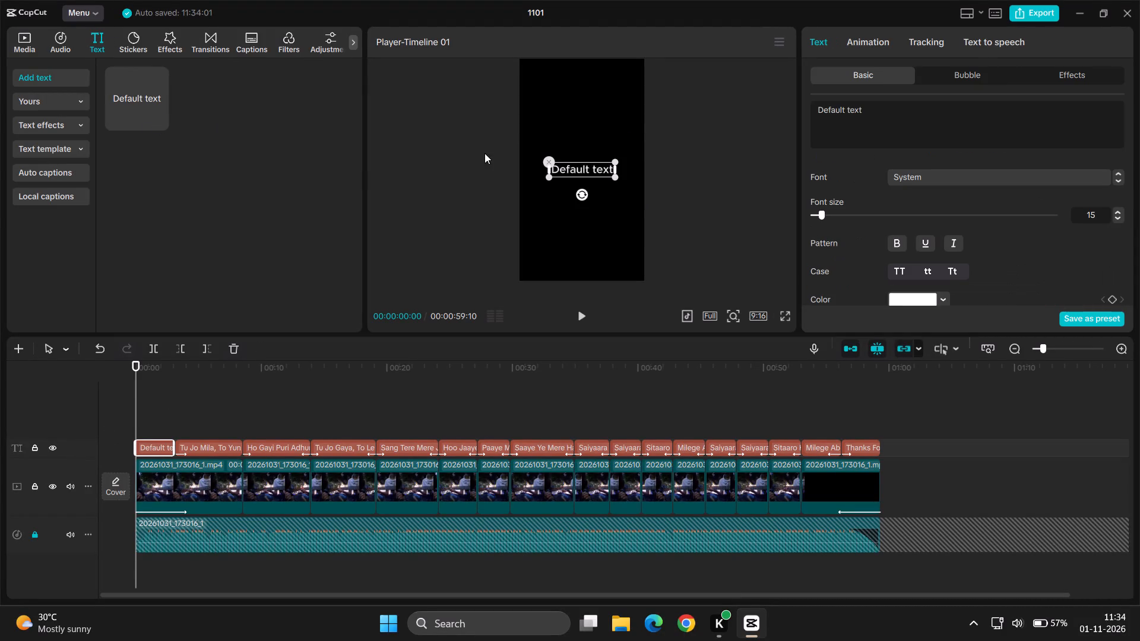
left_click(898, 119)
key("BackSpace")
key("BackSpace")
key("BackSpace")
key("BackSpace")
key("BackSpace")
key("BackSpace")
key("BackSpace")
key("BackSpace")
key("BackSpace")
key("BackSpace")
key("BackSpace")
key("BackSpace")
key("BackSpace")
key("BackSpace")
key("BackSpace")
key("BackSpace")
key("BackSpace")
key("BackSpace")
key("BackSpace")
key("BackSpace")
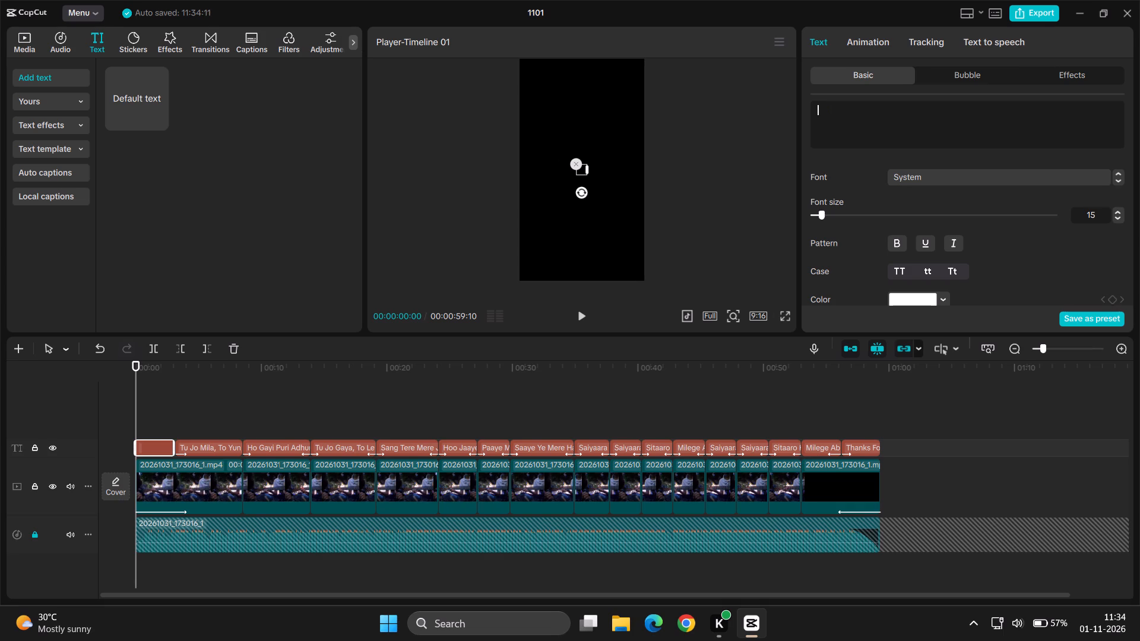
key("shift+at")
type("ammy")
type(".verse")
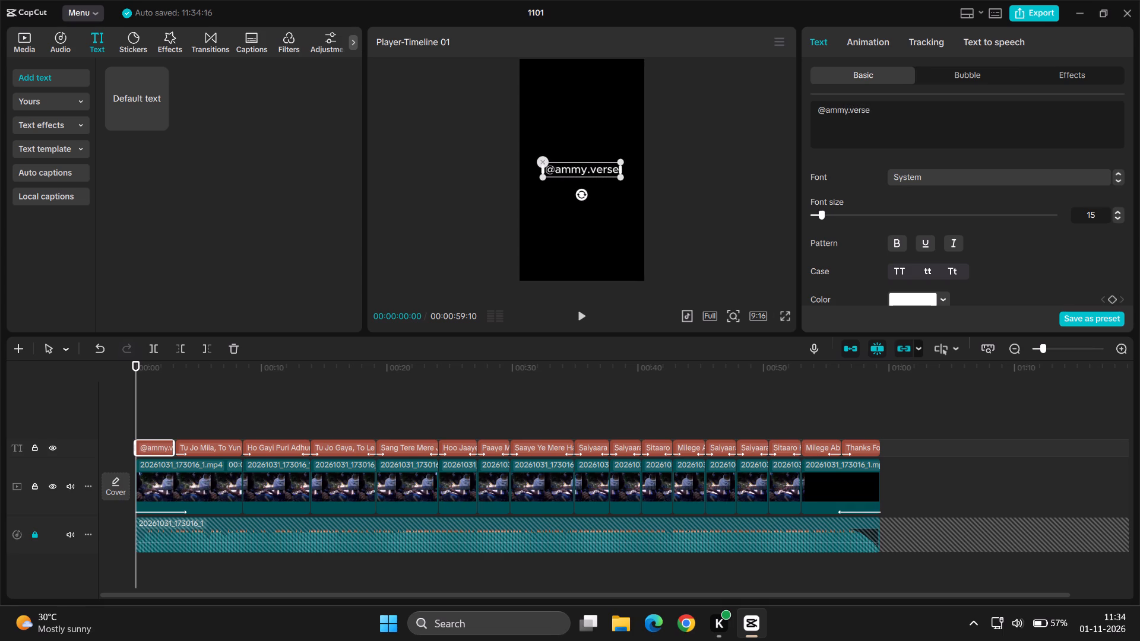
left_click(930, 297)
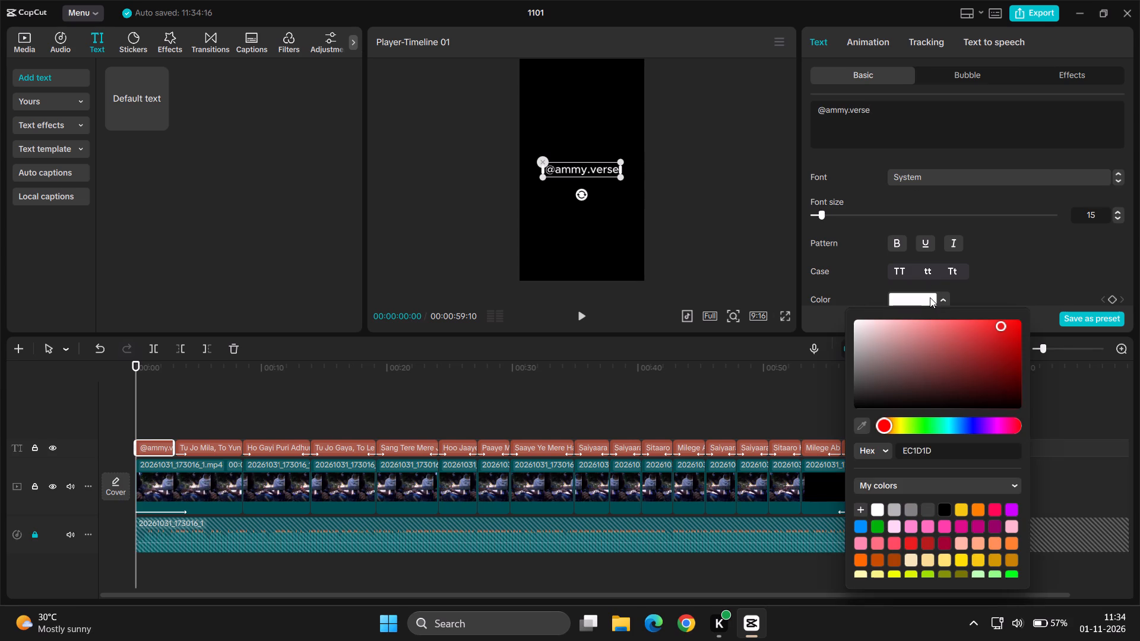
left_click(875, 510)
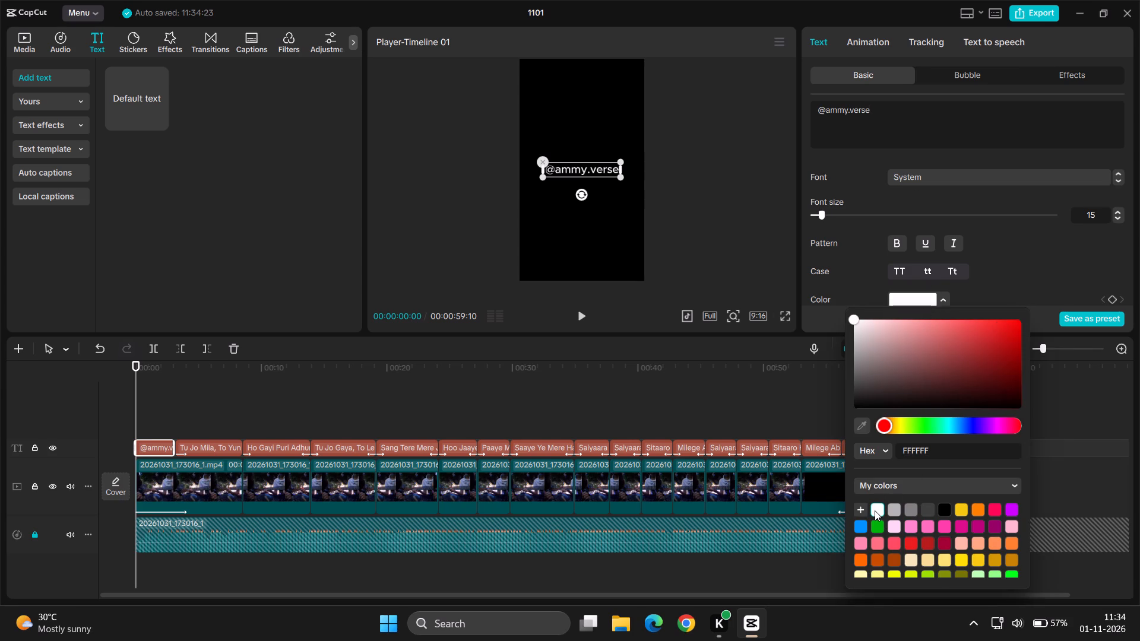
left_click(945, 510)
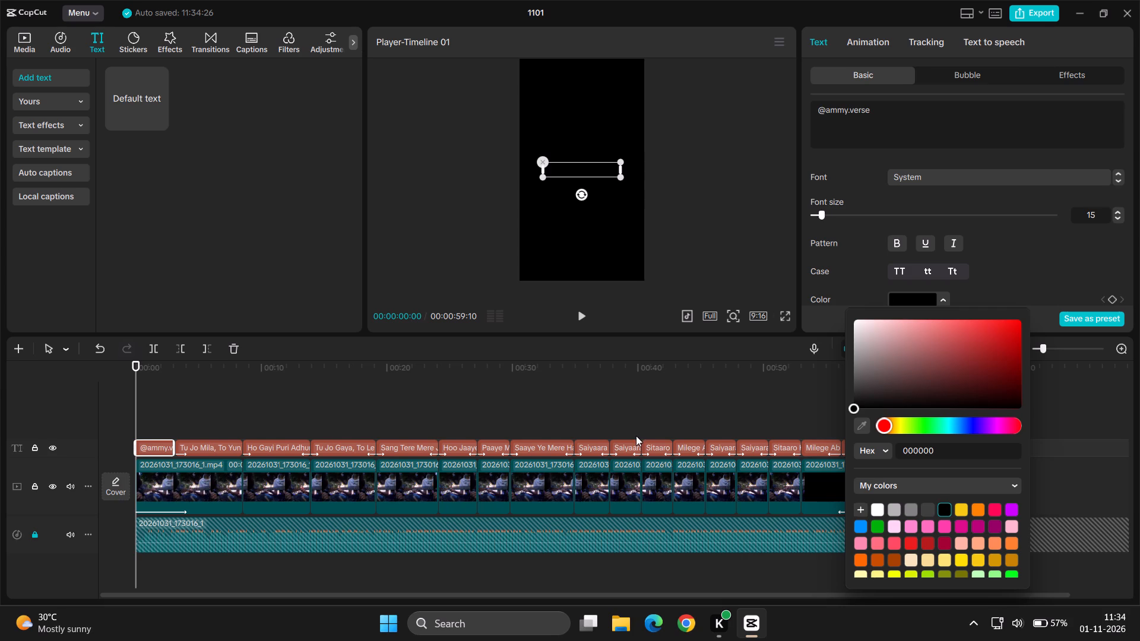
left_click_drag(158, 446, 160, 429)
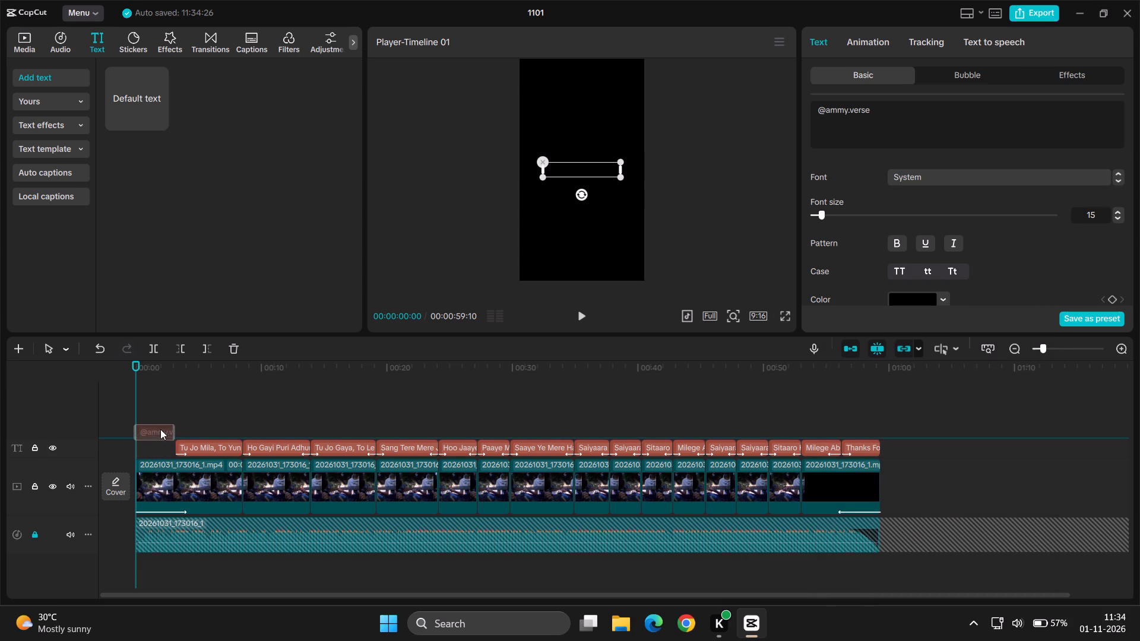
left_click_drag(160, 429, 160, 427)
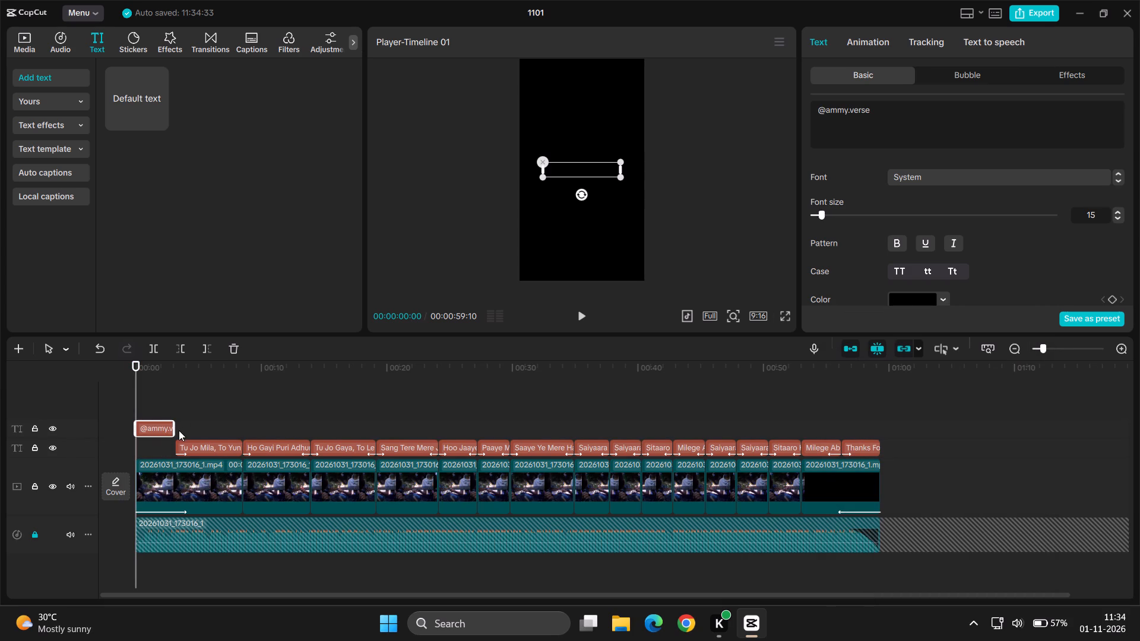
left_click_drag(175, 430, 693, 504)
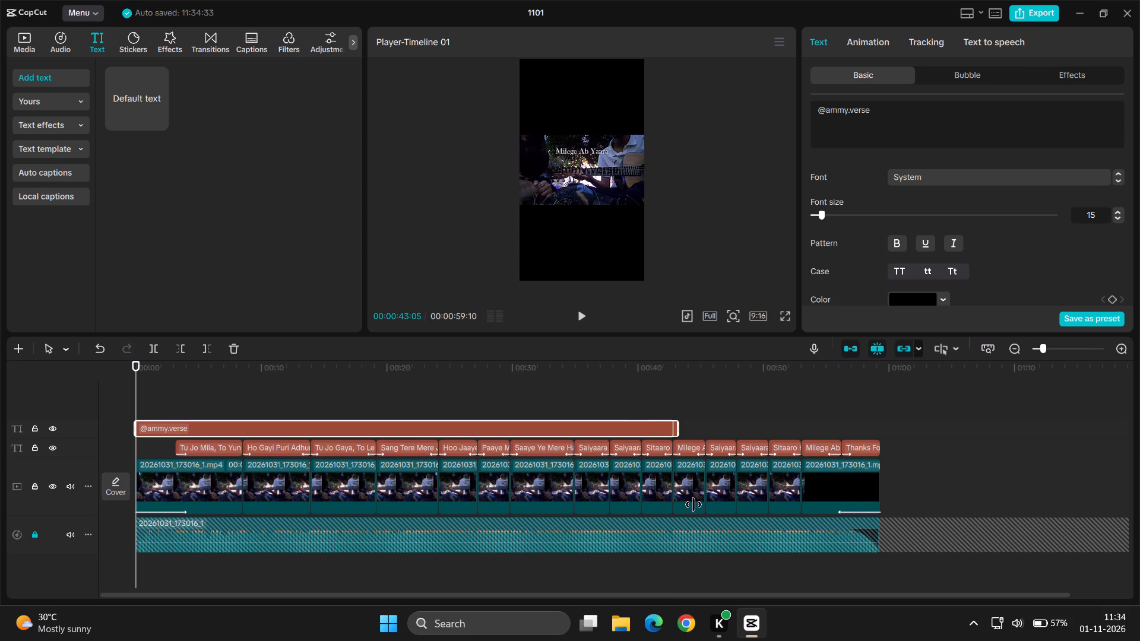
left_click_drag(693, 504, 881, 472)
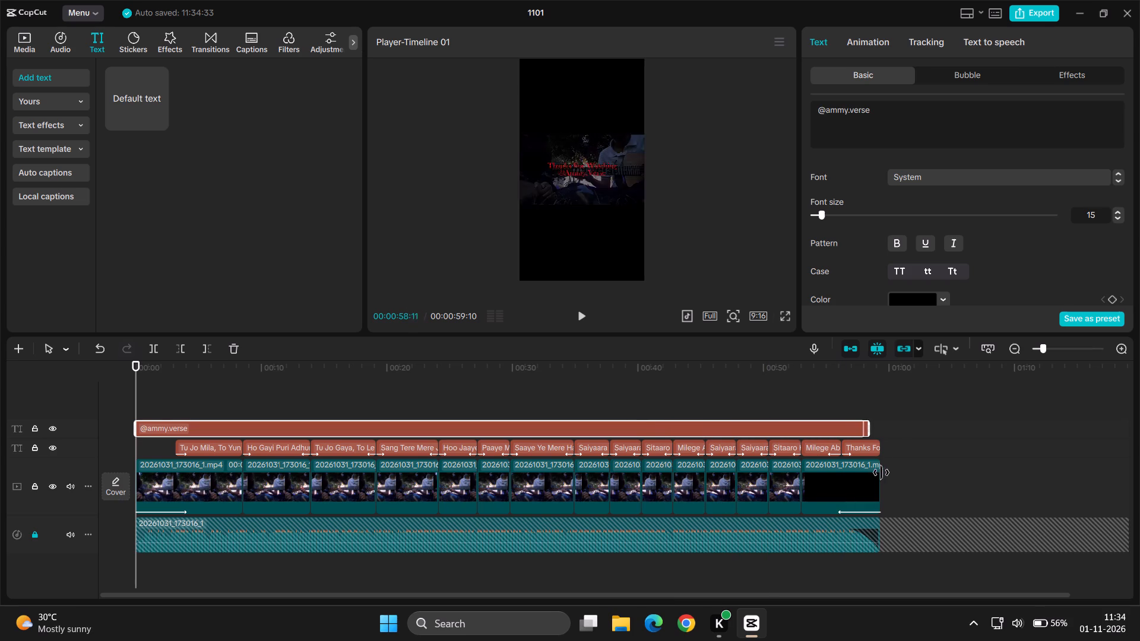
left_click_drag(881, 472, 841, 457)
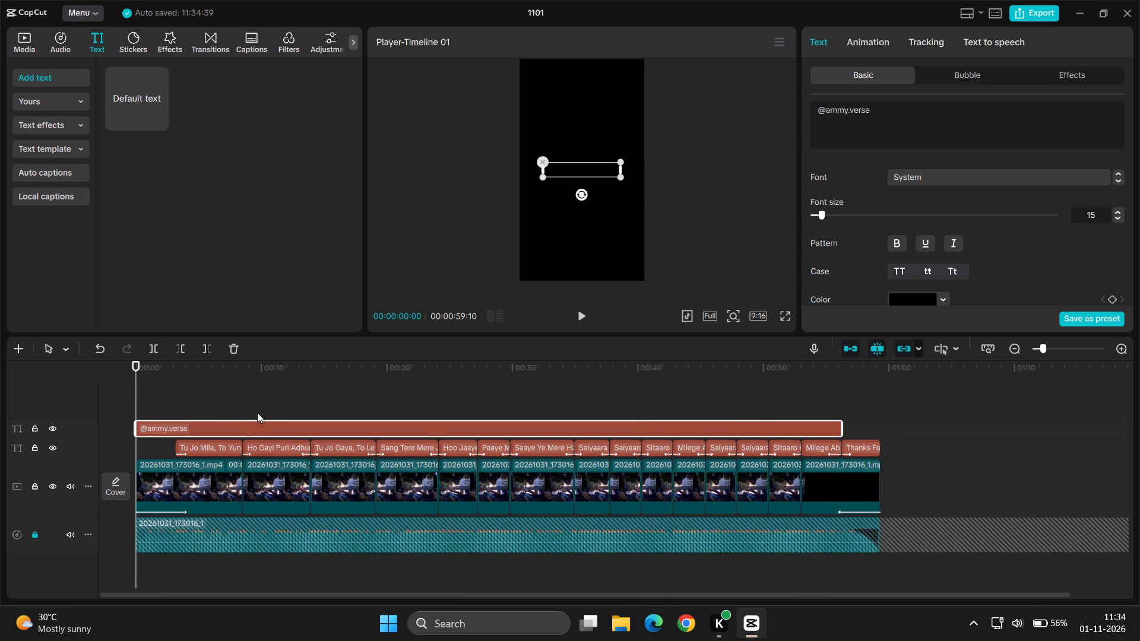
left_click(941, 300)
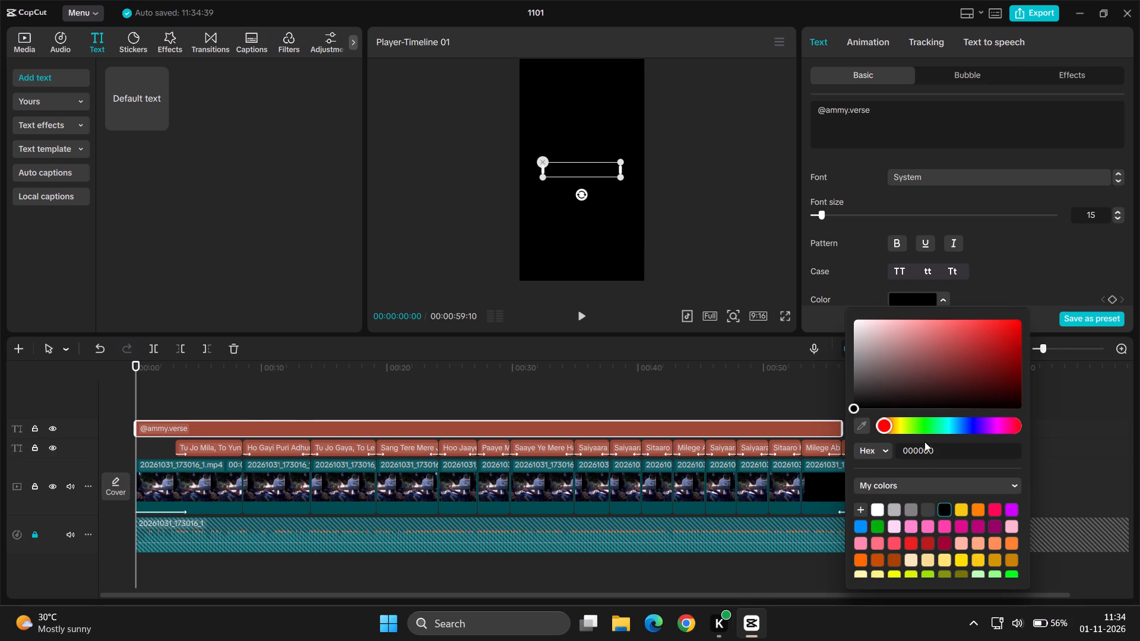
left_click(908, 538)
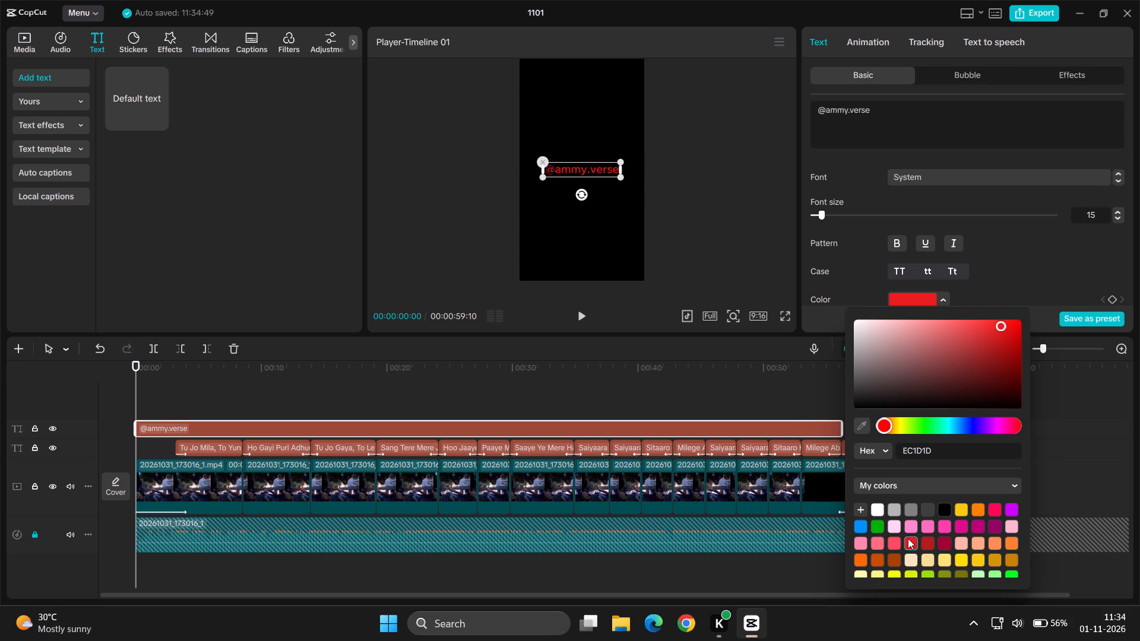
left_click(1118, 182)
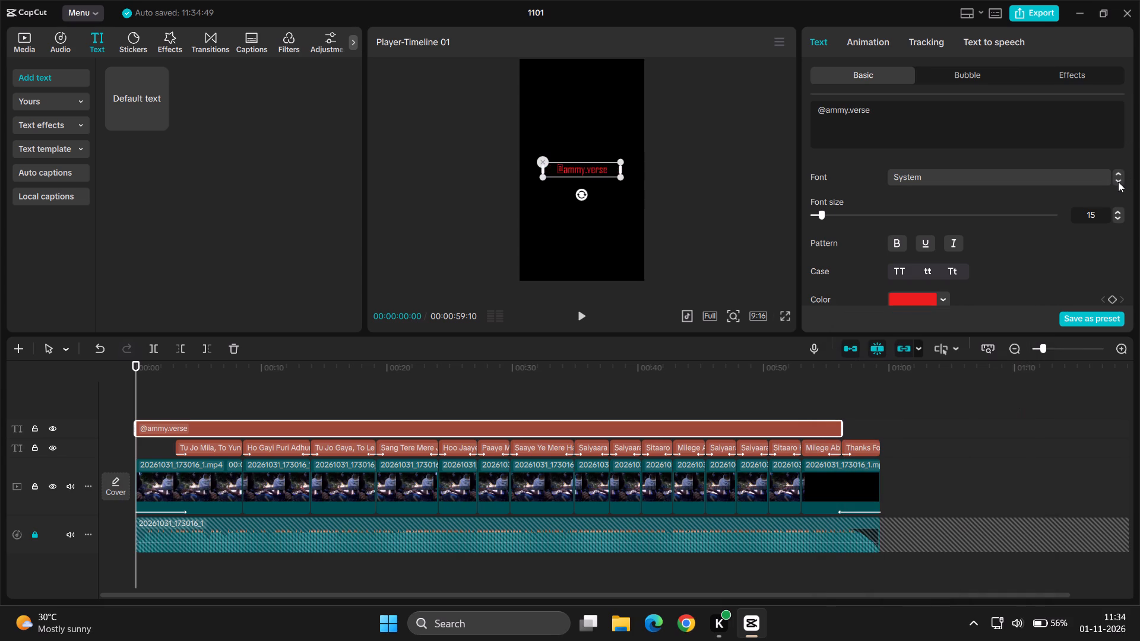
left_click(1118, 182)
left_click(1119, 171)
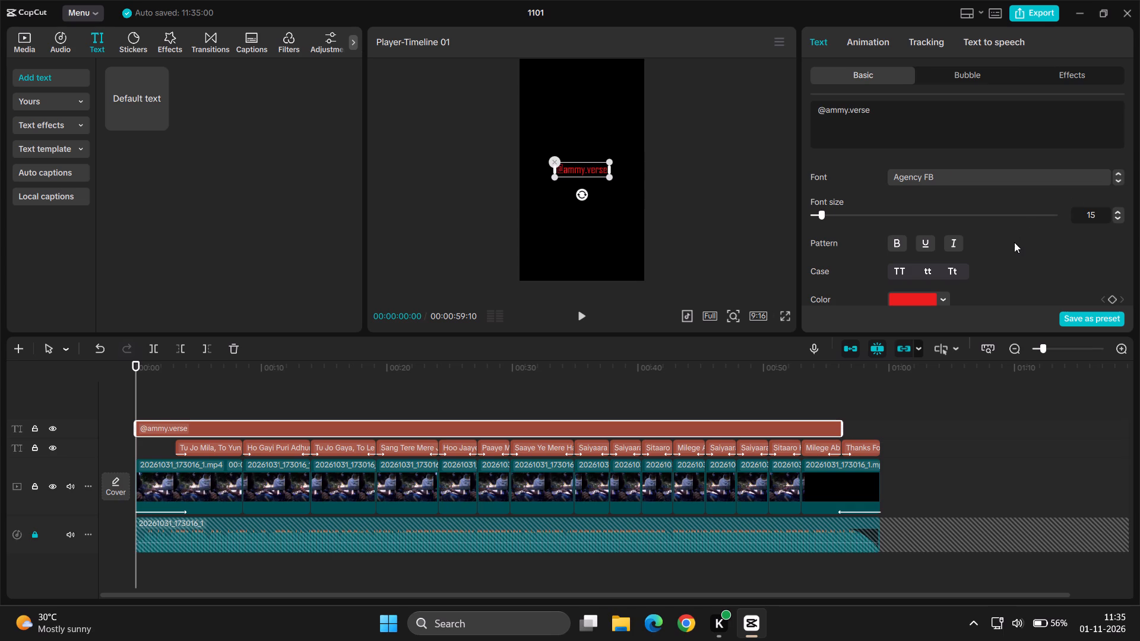
scroll(1014, 242, "down", 2)
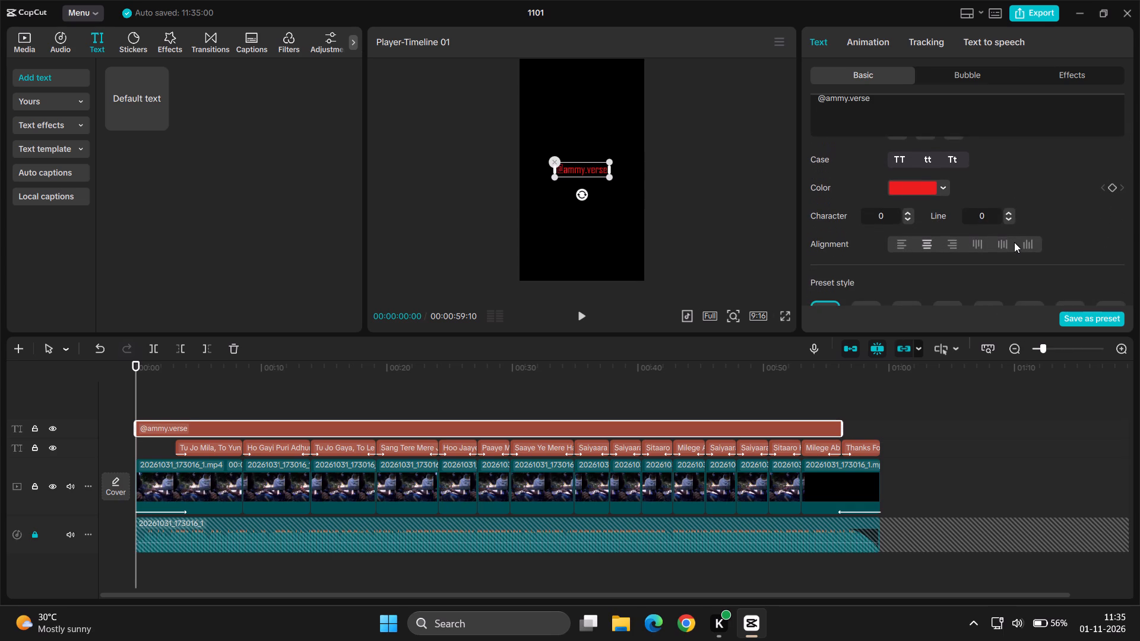
scroll(1014, 242, "down", 2)
scroll(942, 249, "down", 1)
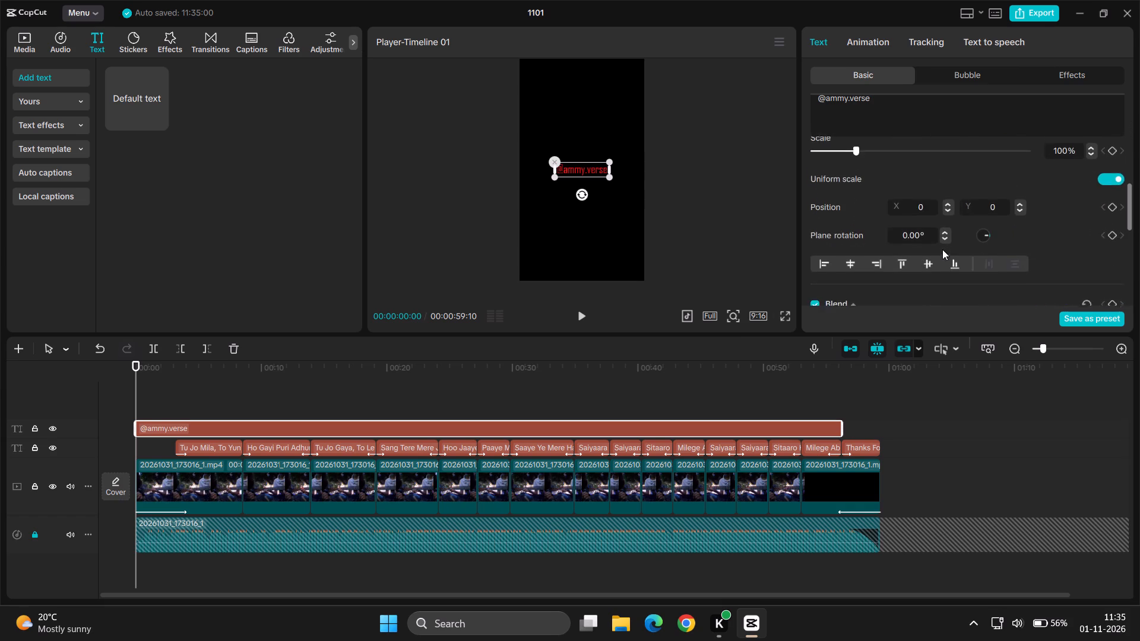
scroll(942, 249, "down", 1)
scroll(942, 249, "up", 1)
scroll(942, 249, "down", 1)
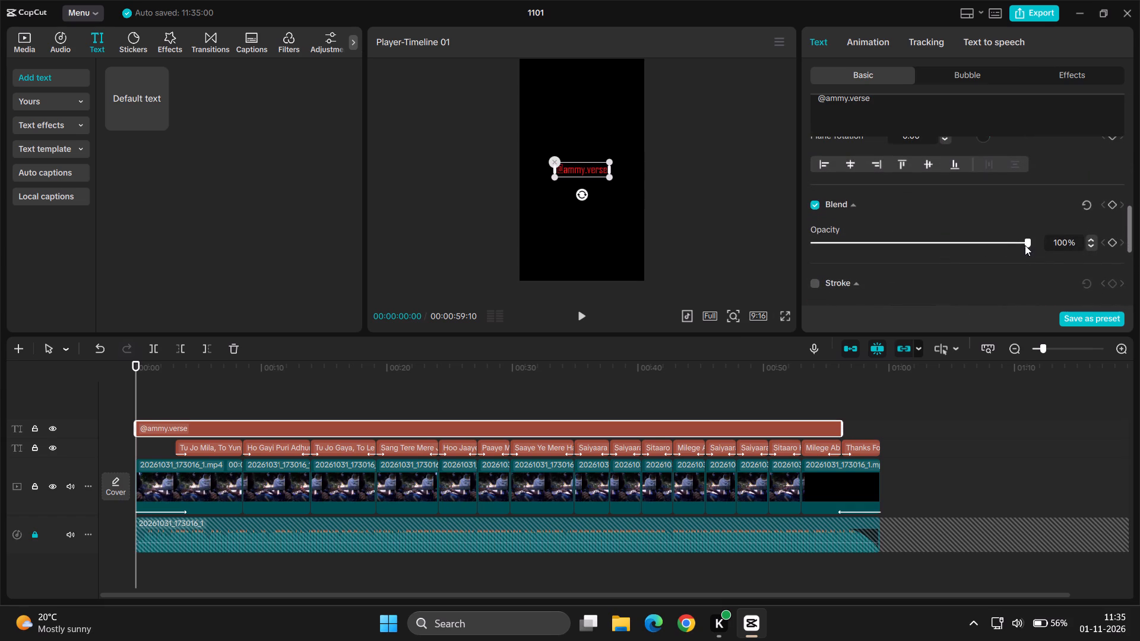
left_click_drag(1028, 245, 901, 261)
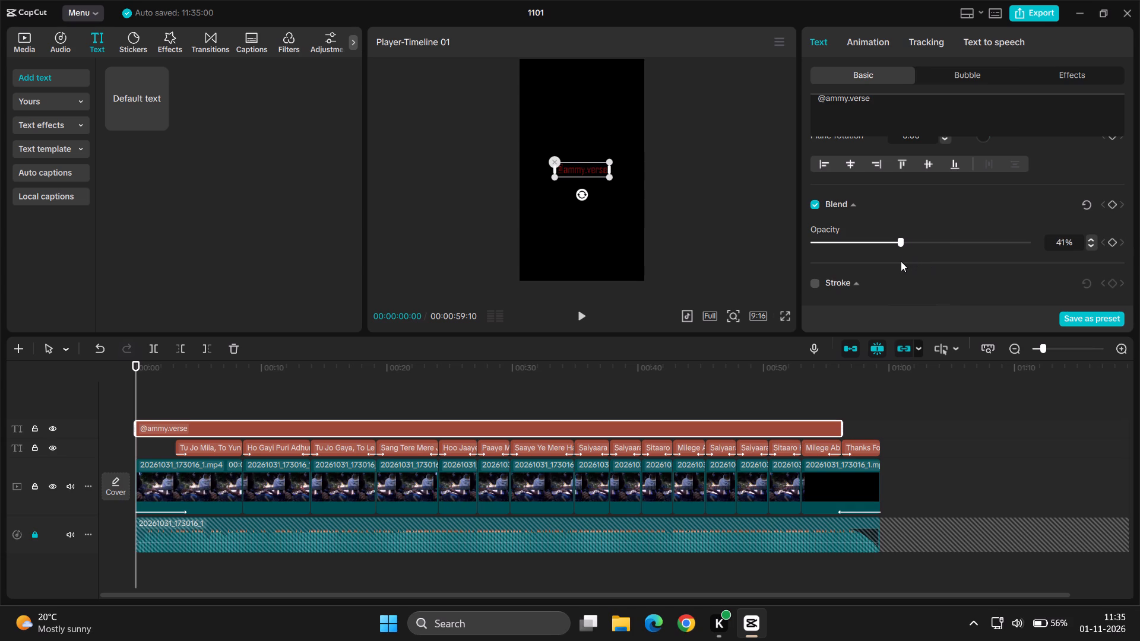
left_click_drag(901, 261, 888, 261)
left_click_drag(888, 261, 900, 259)
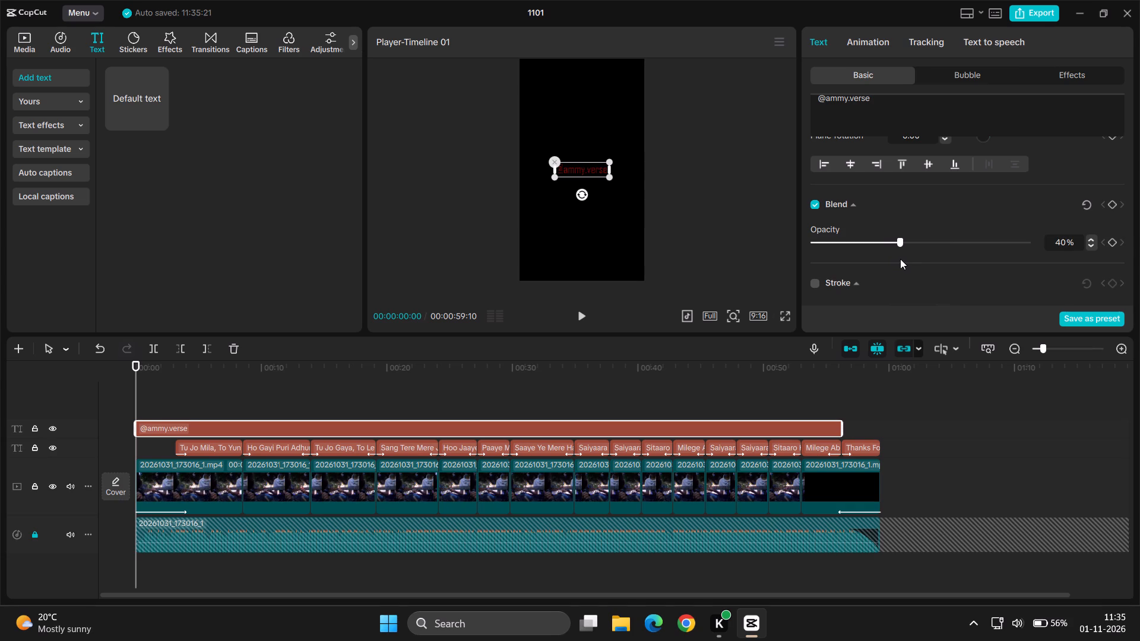
scroll(900, 259, "up", 3)
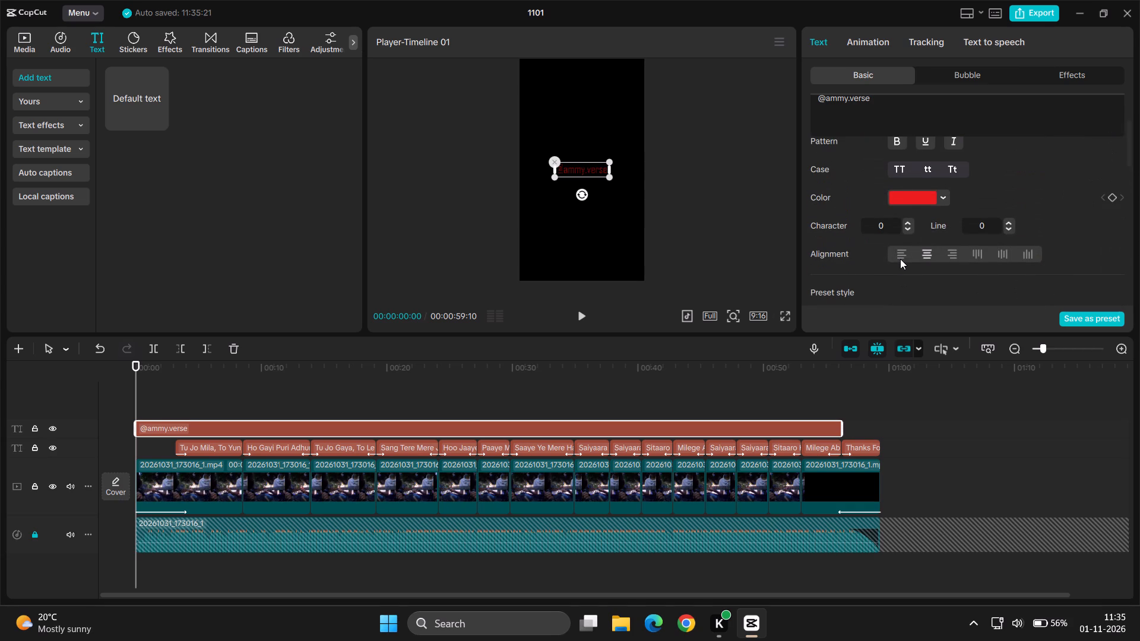
scroll(900, 259, "up", 1)
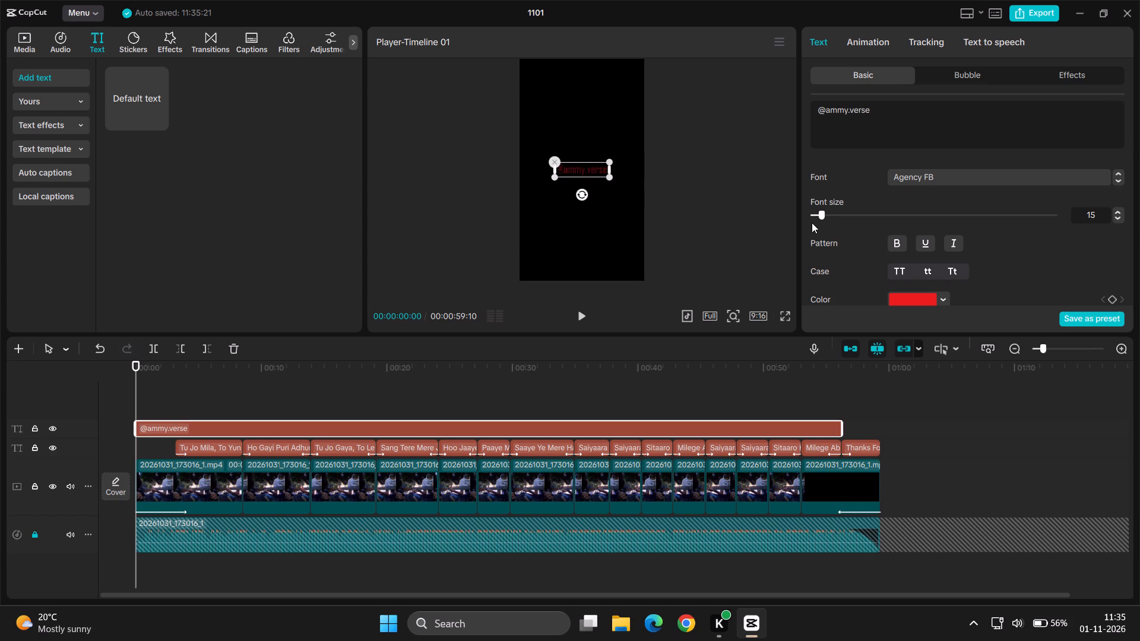
left_click(821, 217)
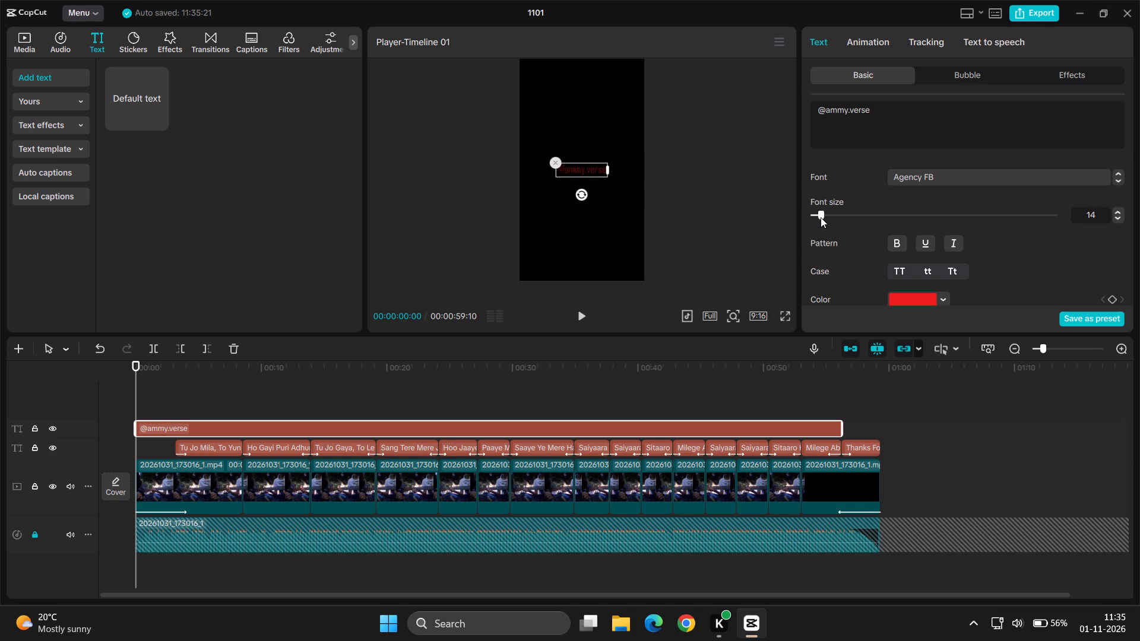
scroll(844, 231, "down", 1)
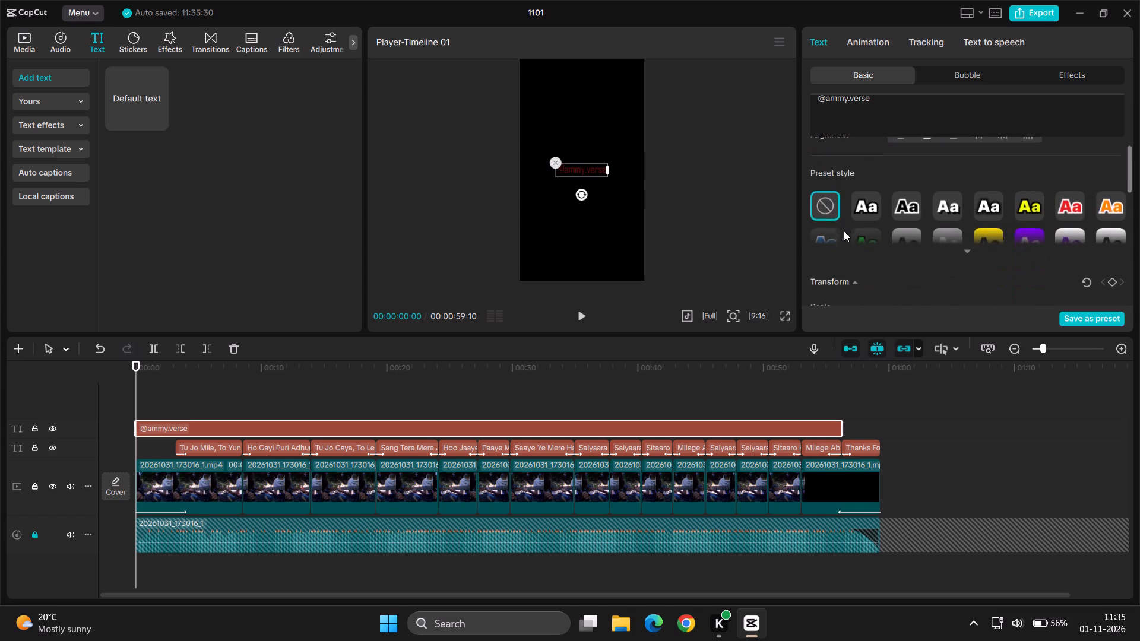
scroll(844, 231, "down", 1)
left_click_drag(855, 237, 841, 256)
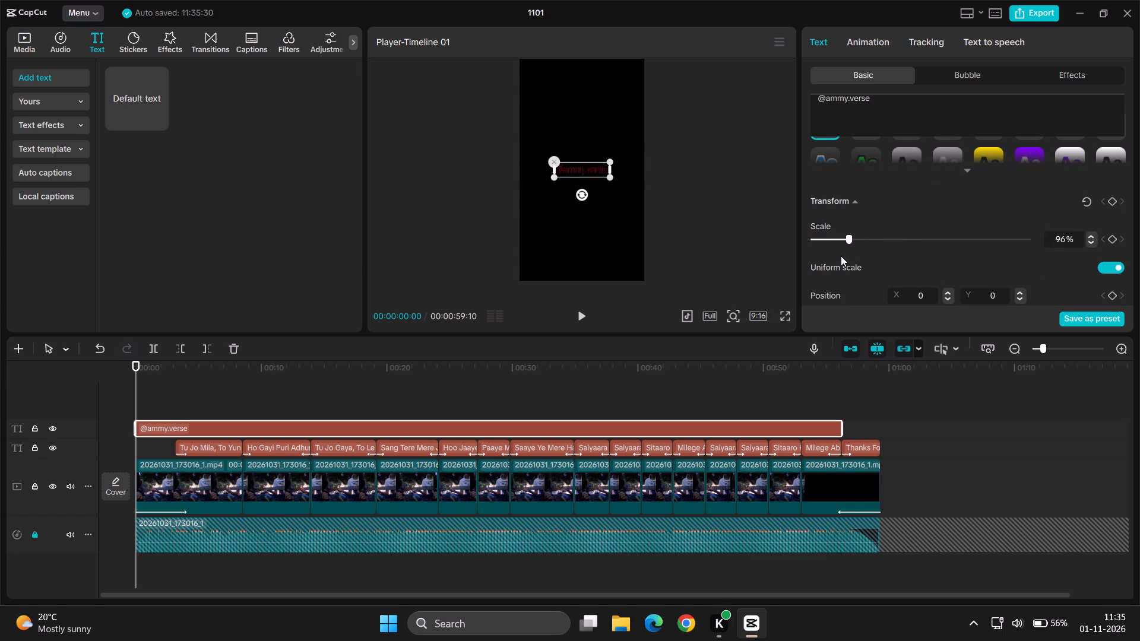
left_click_drag(841, 256, 847, 254)
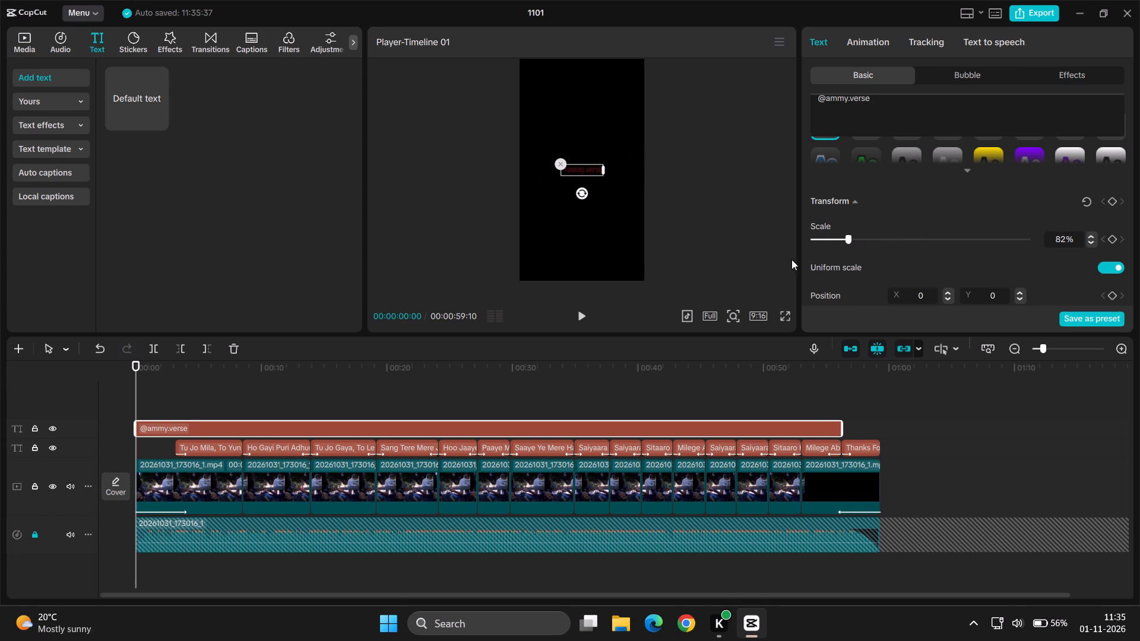
left_click(755, 262)
key("space")
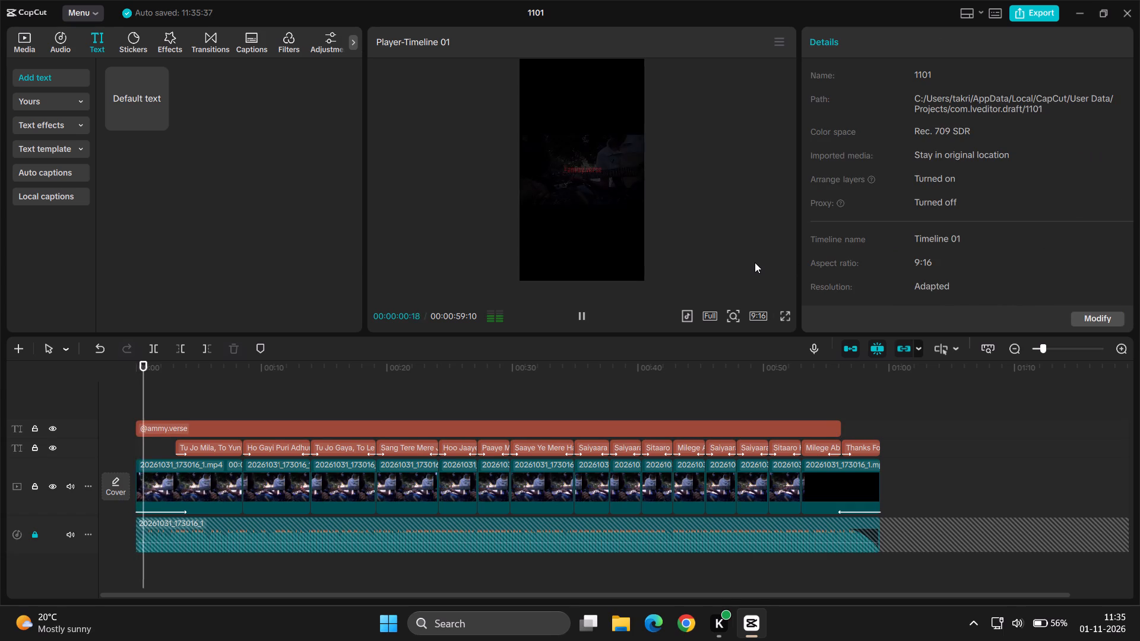
double_click(784, 317)
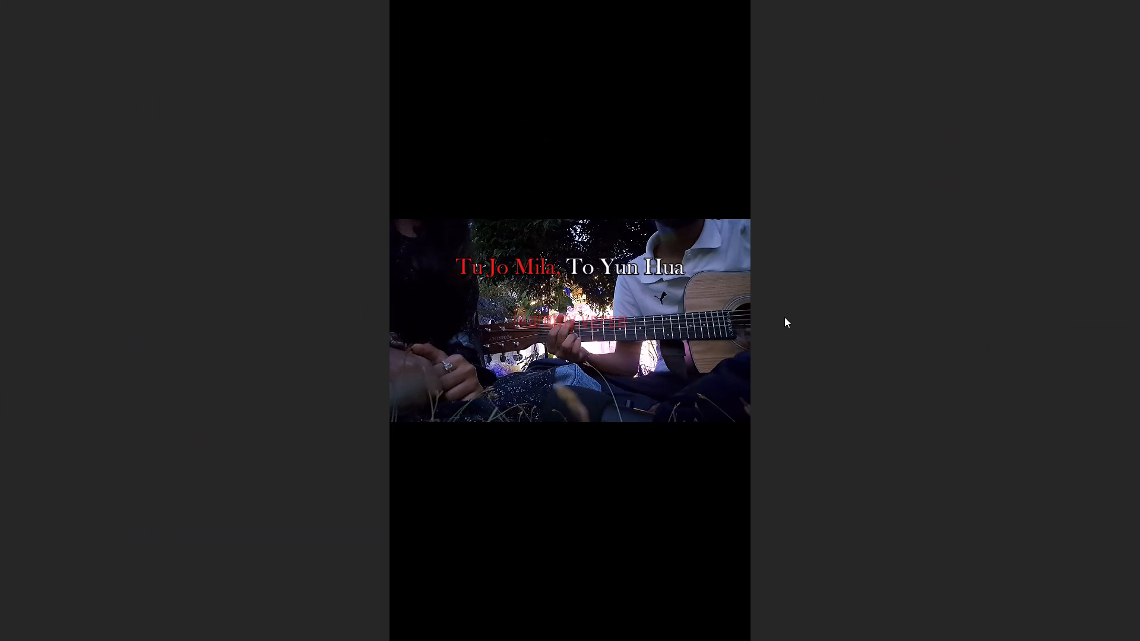
left_click(678, 403)
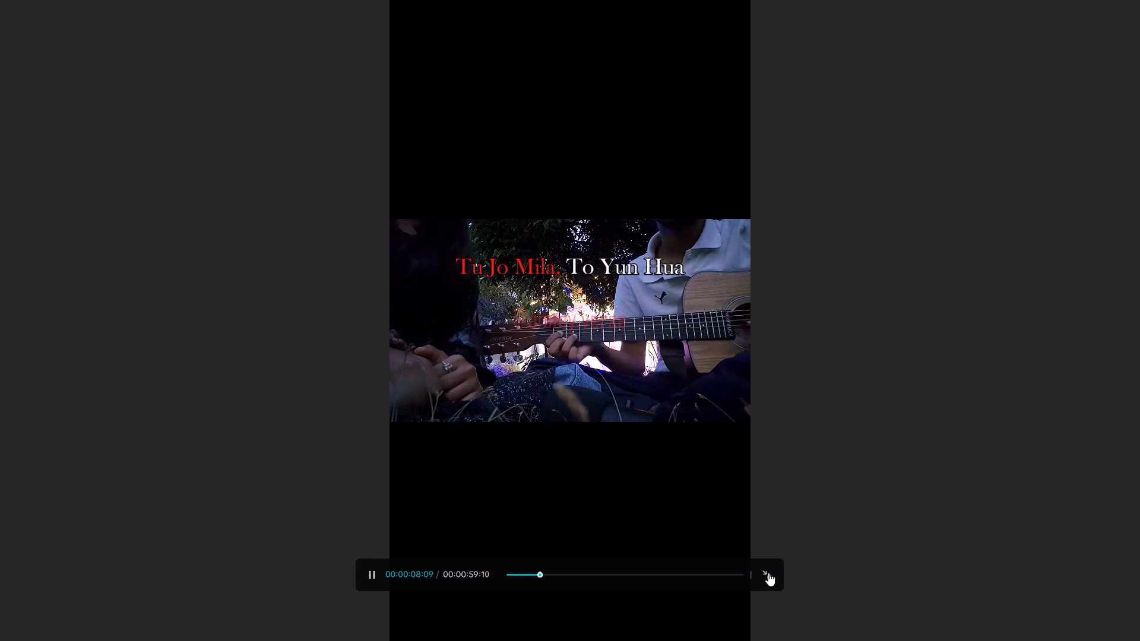
left_click(768, 573)
left_click(317, 430)
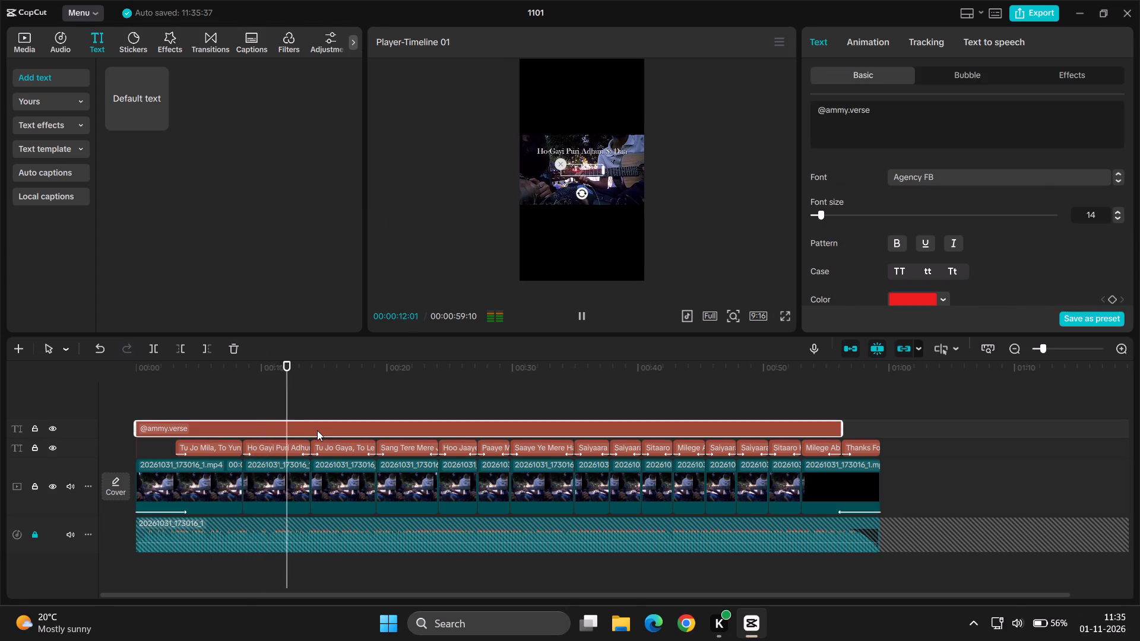
right_click(317, 430)
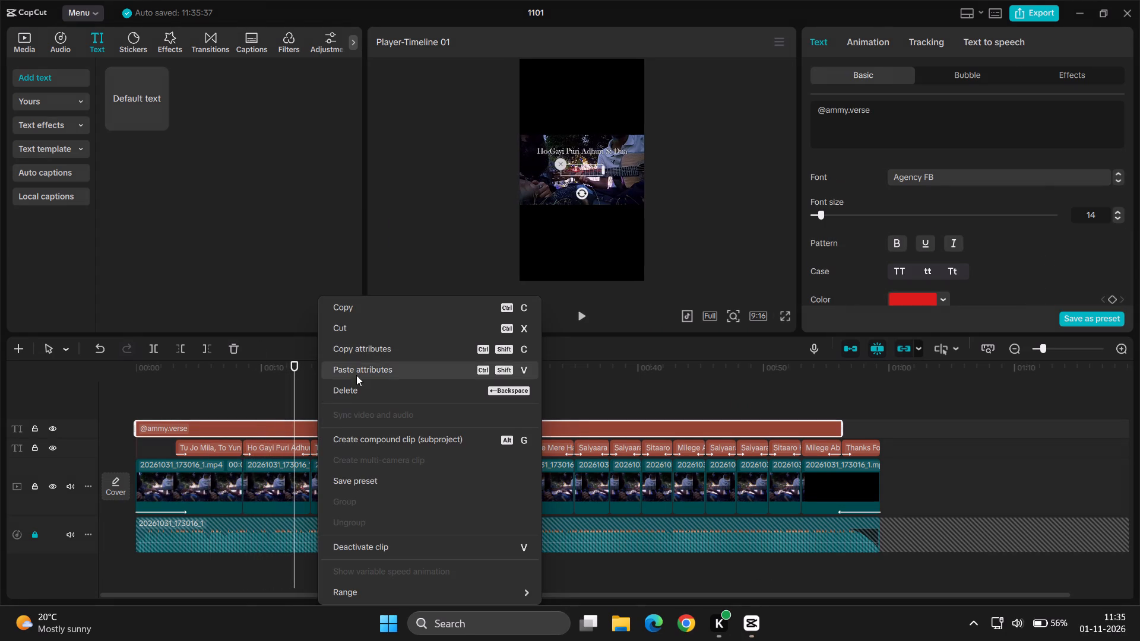
left_click(357, 396)
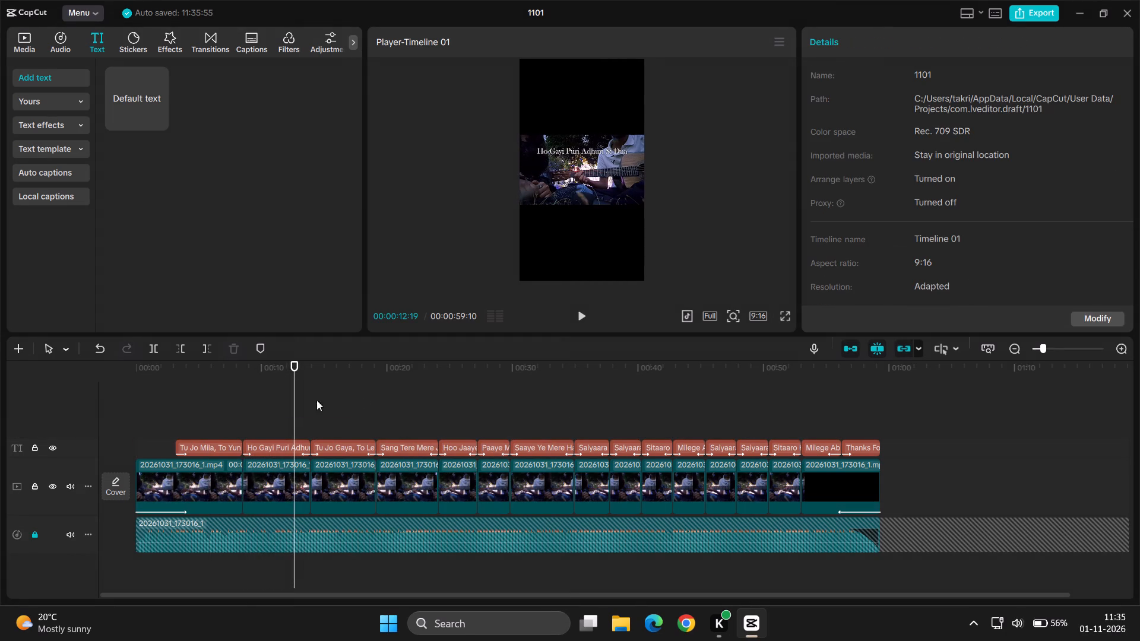
Apply the Fade Out exit animation to the "Tu Jo Mila, To Yun Hua" lyric text.
key("Down")
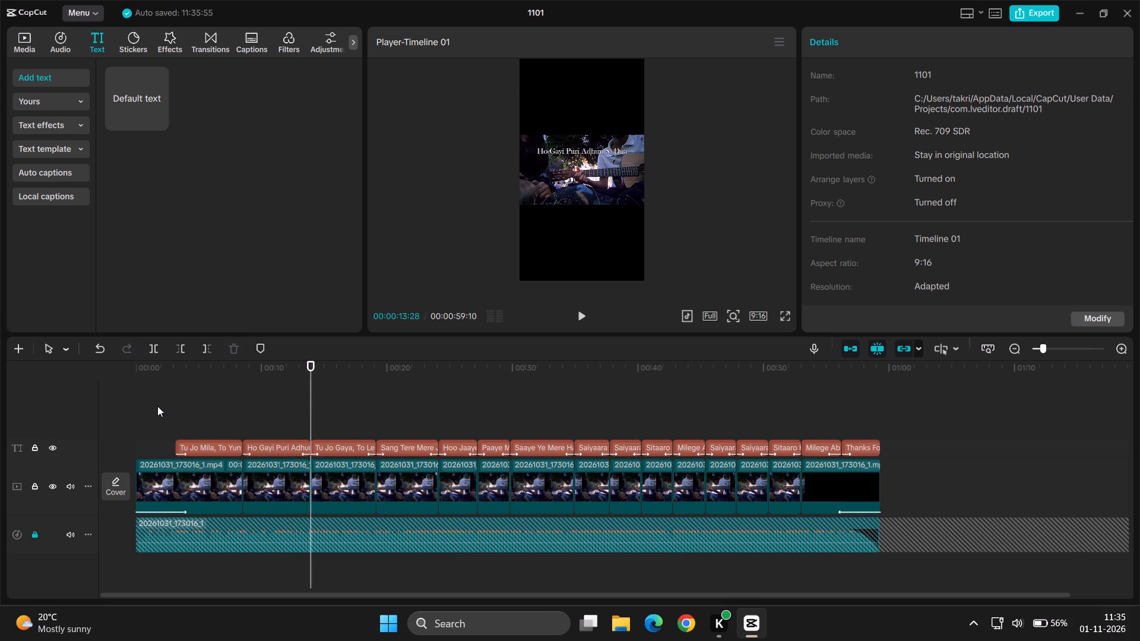
key("Up")
key("Up")
key("Up")
key("Up")
key("Up")
key("space")
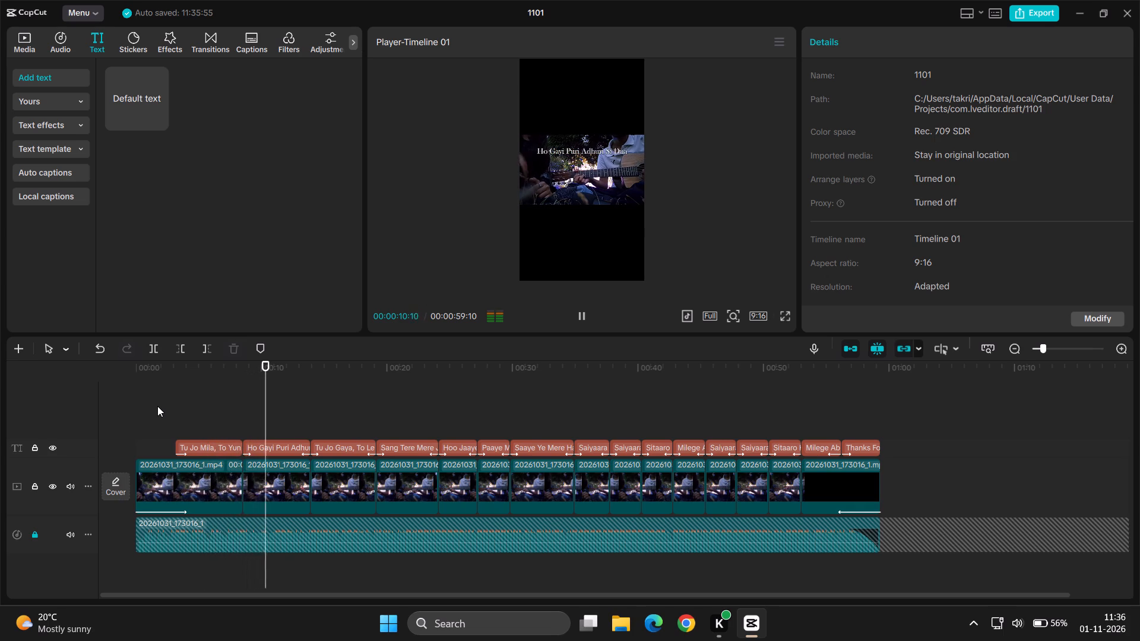
left_click(216, 442)
key("space")
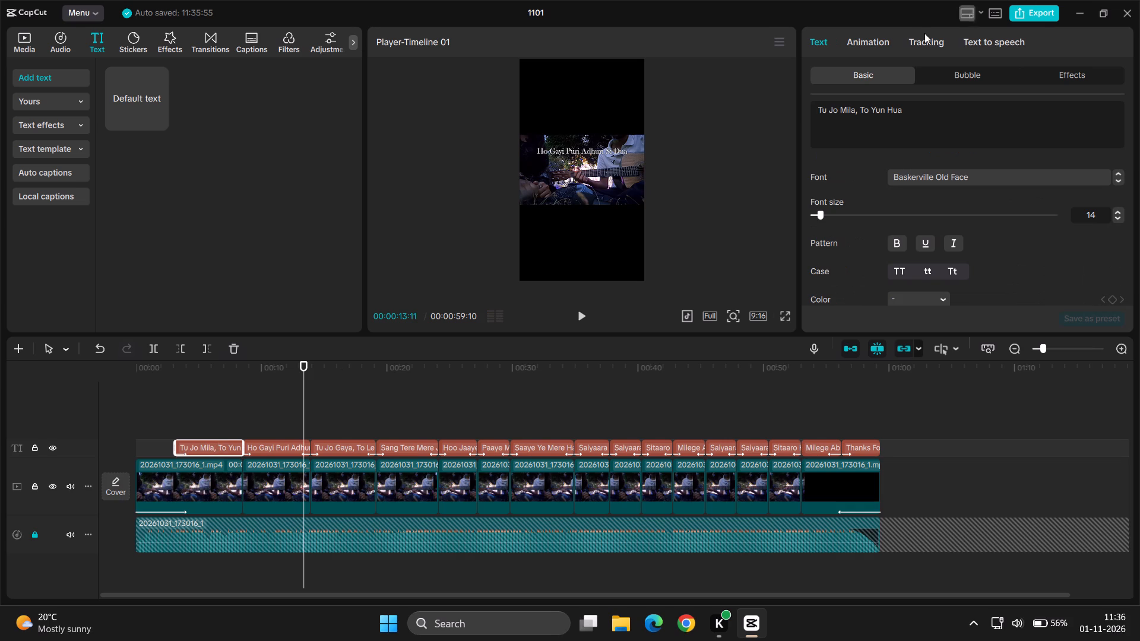
left_click(882, 42)
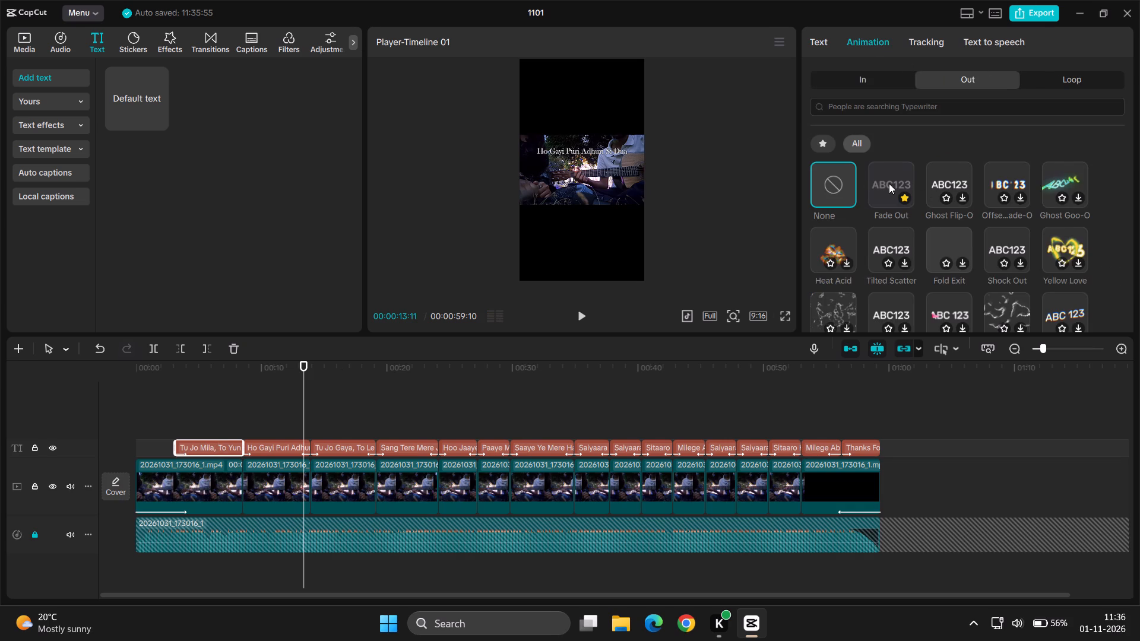
left_click(889, 183)
double_click(889, 183)
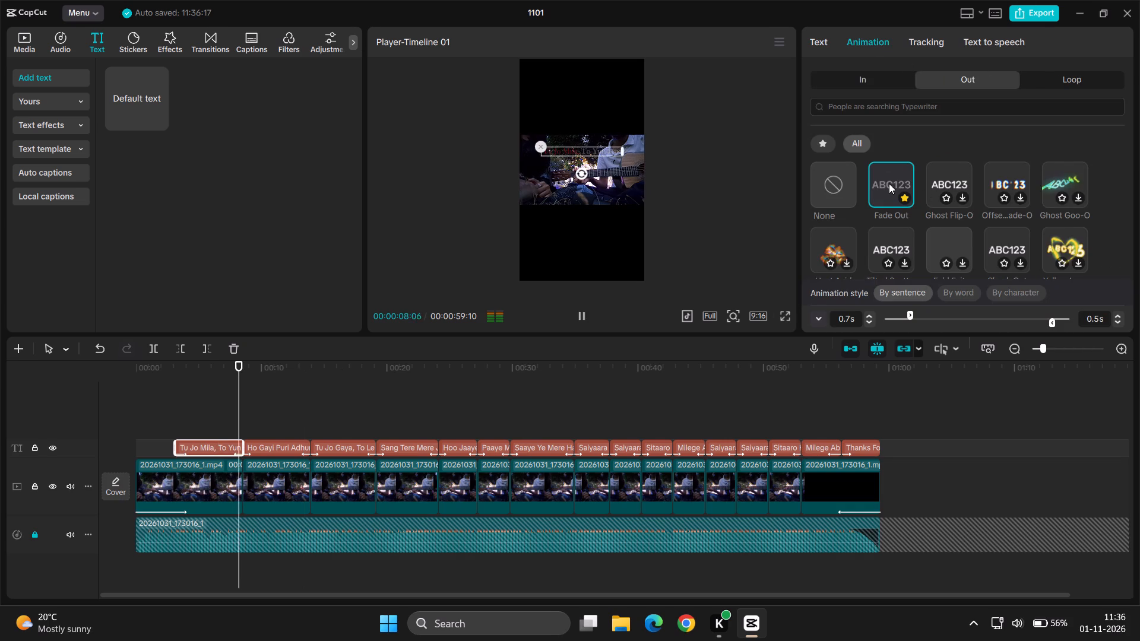
Spot-check the later lyrics, then play the video from the start in full-screen preview.
left_click(603, 405)
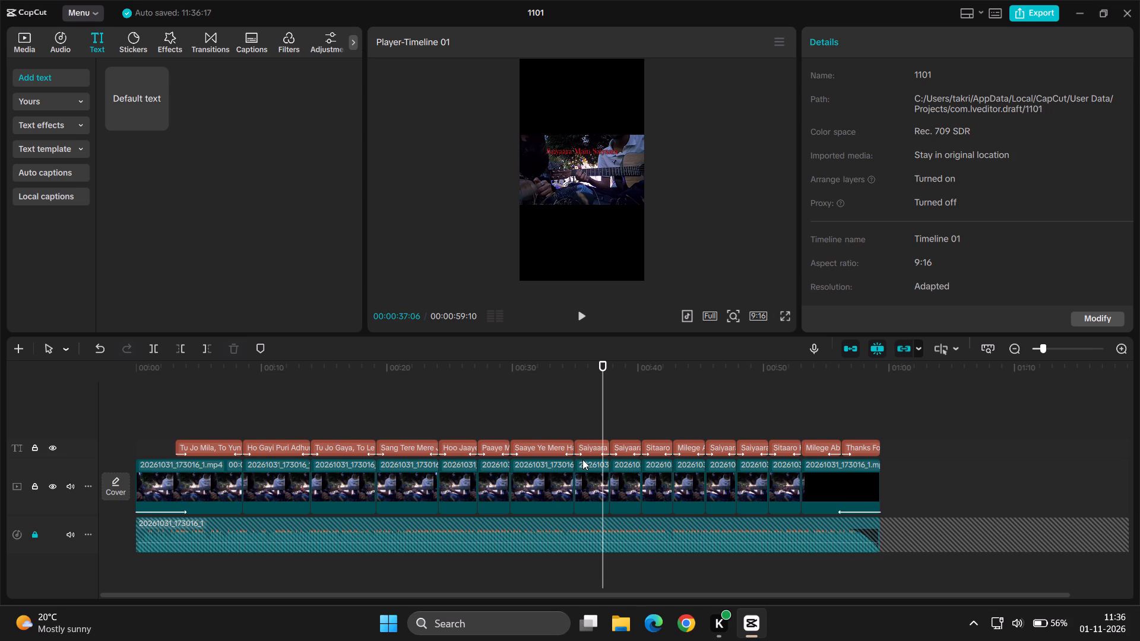
left_click(799, 411)
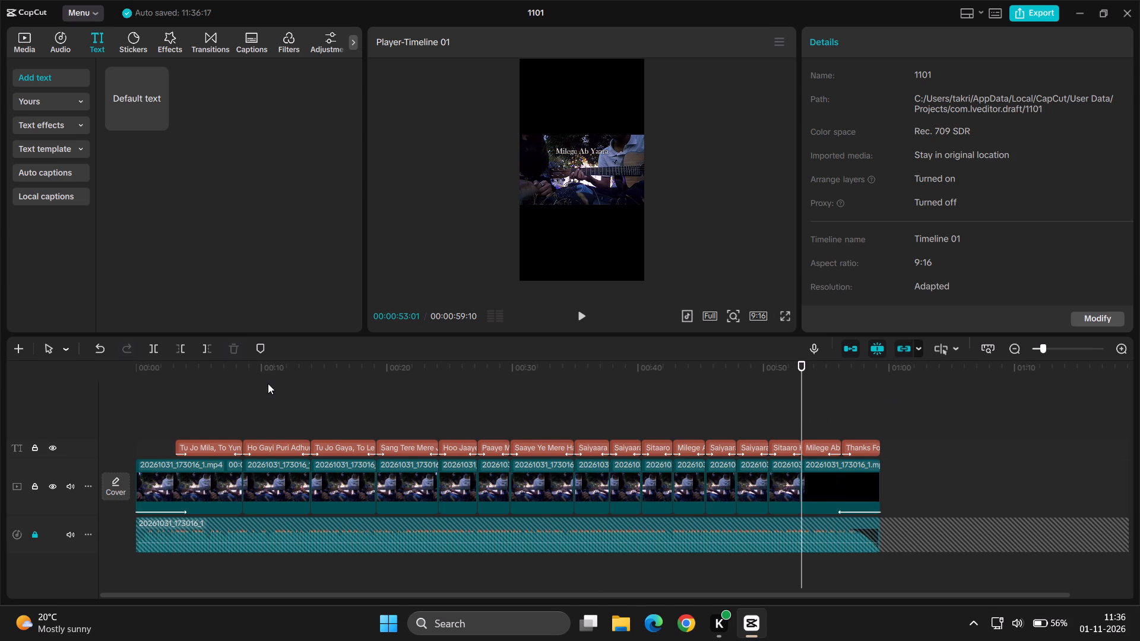
key("Up")
key("Up")
key("Up")
key("Up")
key("Up")
key("Up")
key("Up")
key("Up")
key("Up")
key("Up")
key("Up")
key("Up")
key("Up")
key("Up")
key("Up")
key("Up")
key("Up")
key("Up")
key("Up")
key("Up")
key("Up")
key("Up")
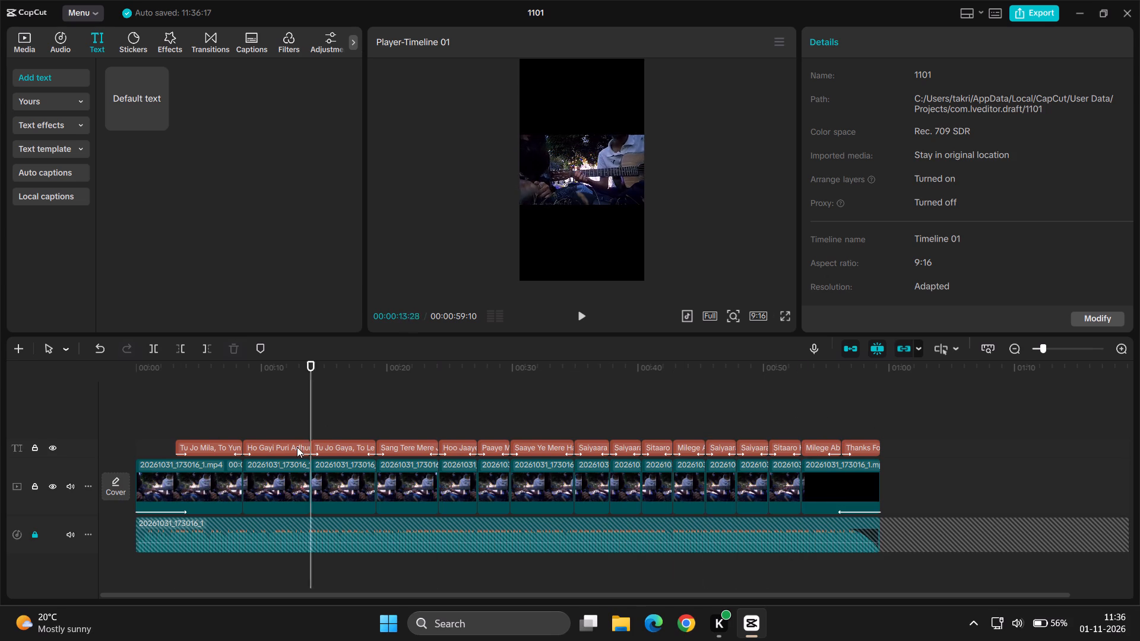
left_click(791, 316)
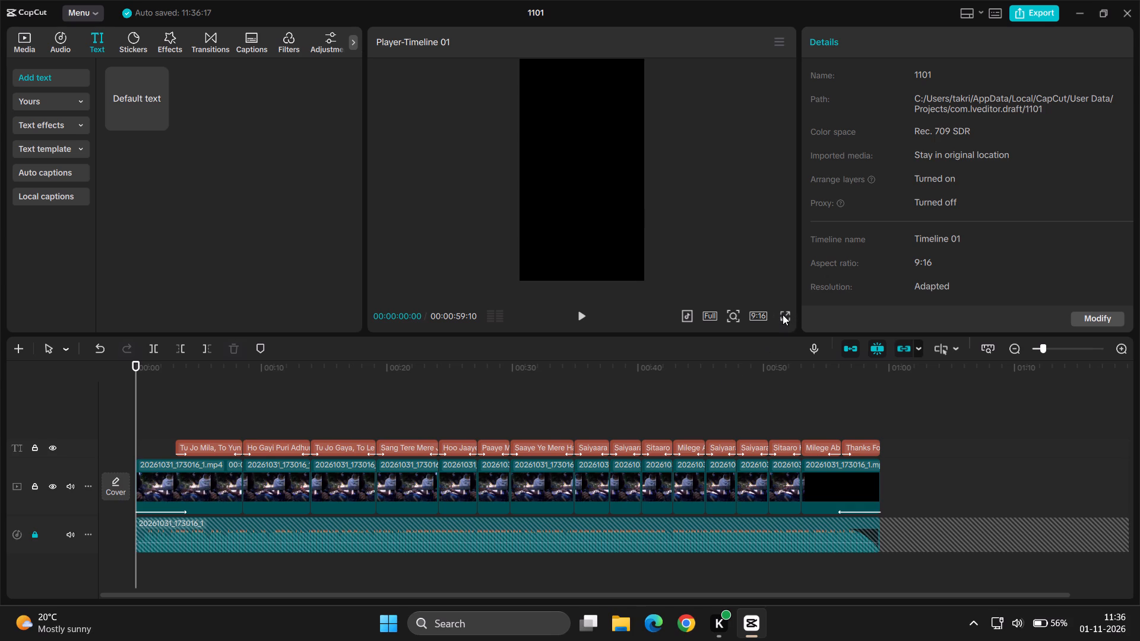
left_click(783, 315)
key("space")
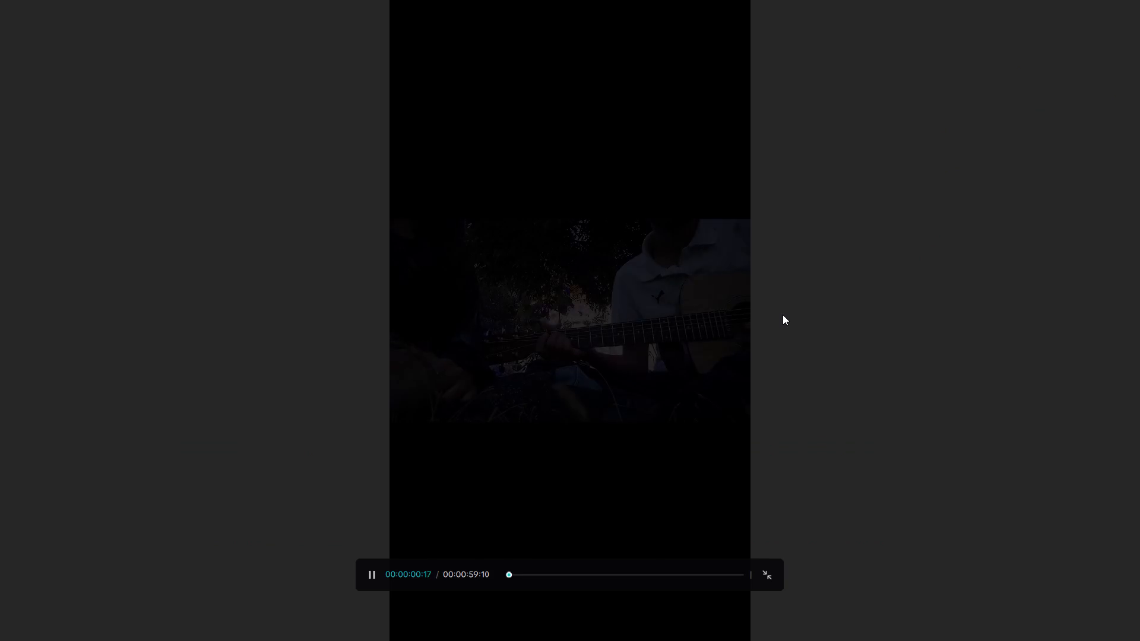
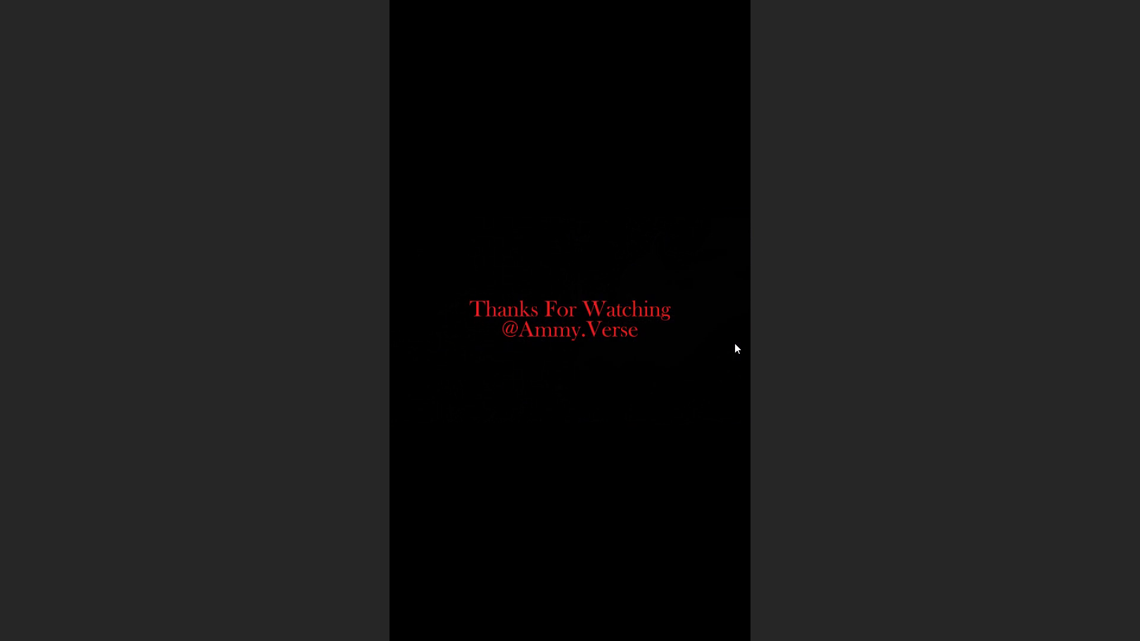
double_click(727, 586)
left_click(771, 579)
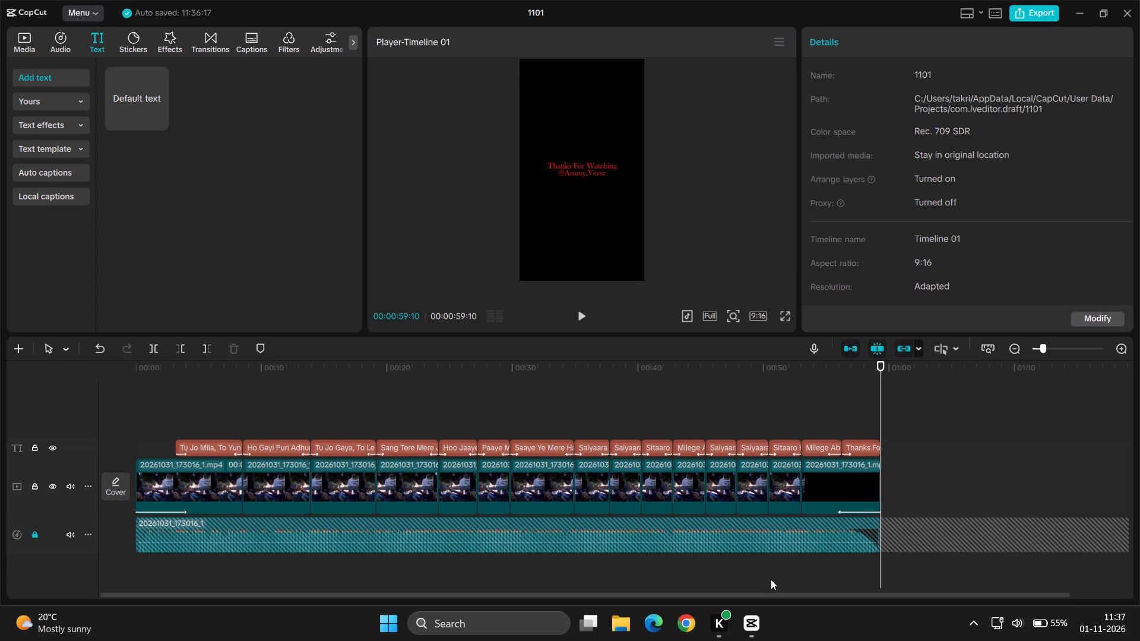
left_click(865, 450)
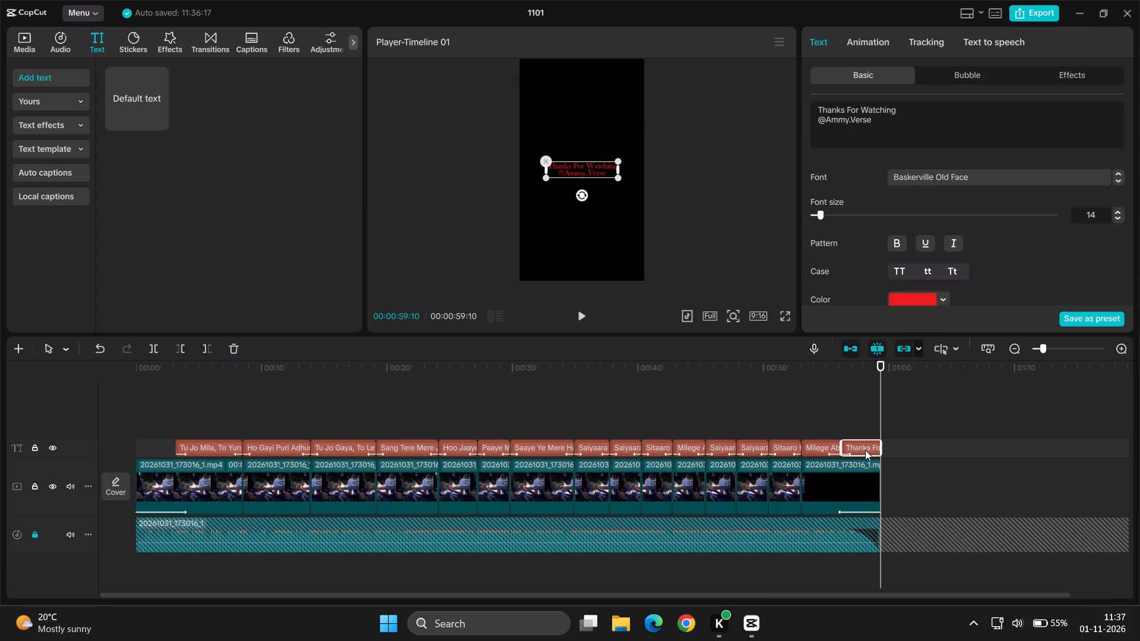
double_click(828, 121)
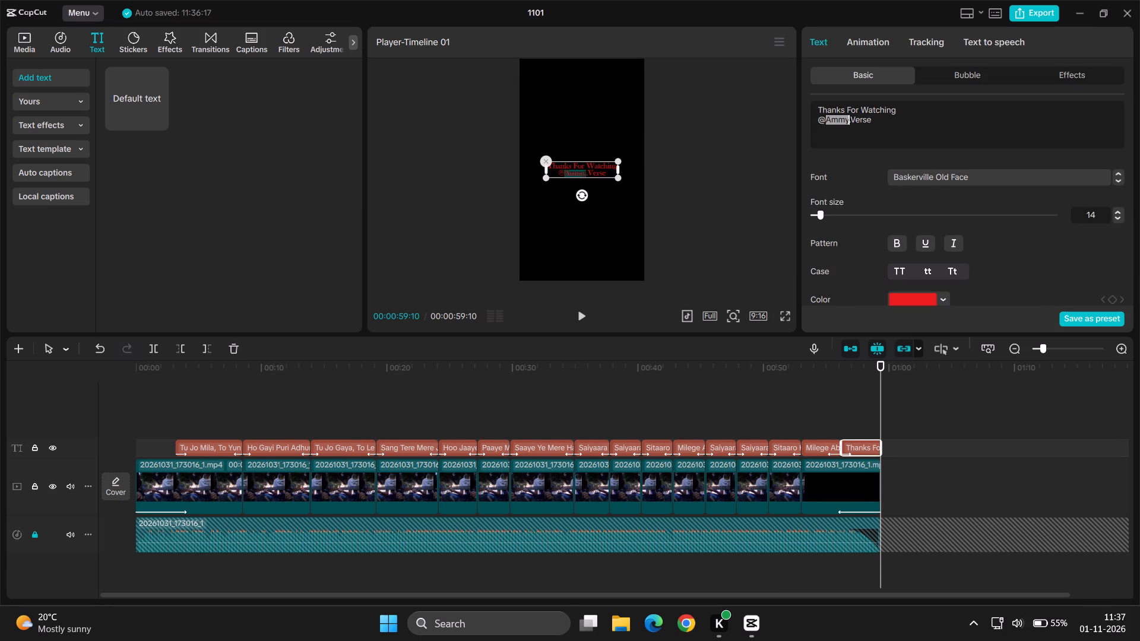
left_click(831, 119)
key("BackSpace")
key("a")
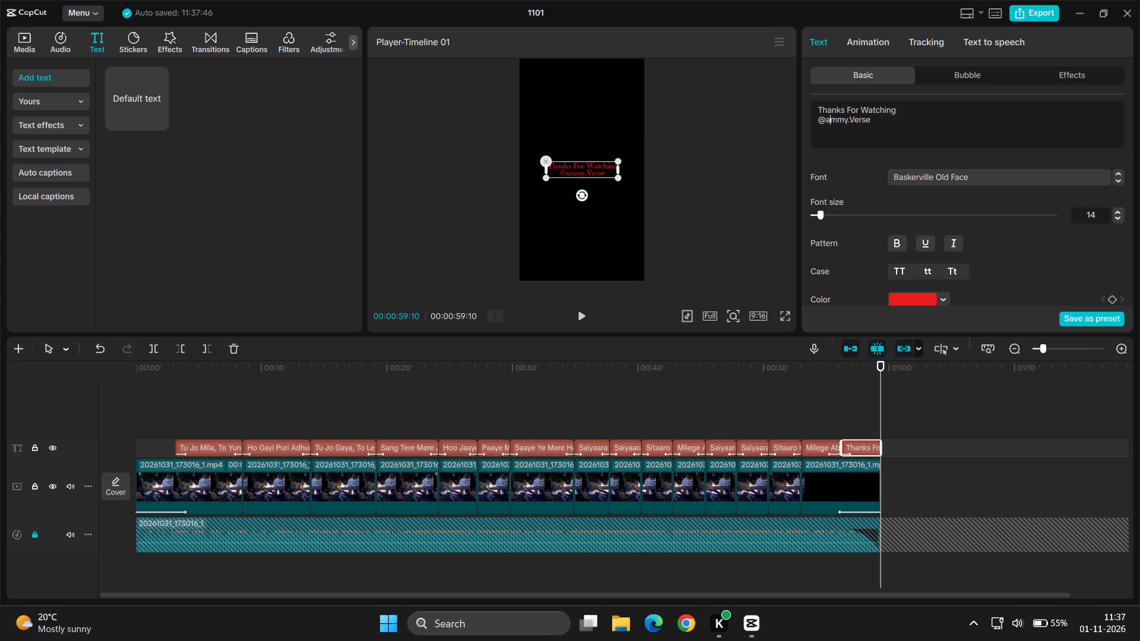
left_click(854, 119)
key("BackSpace")
key("v")
left_click(735, 427)
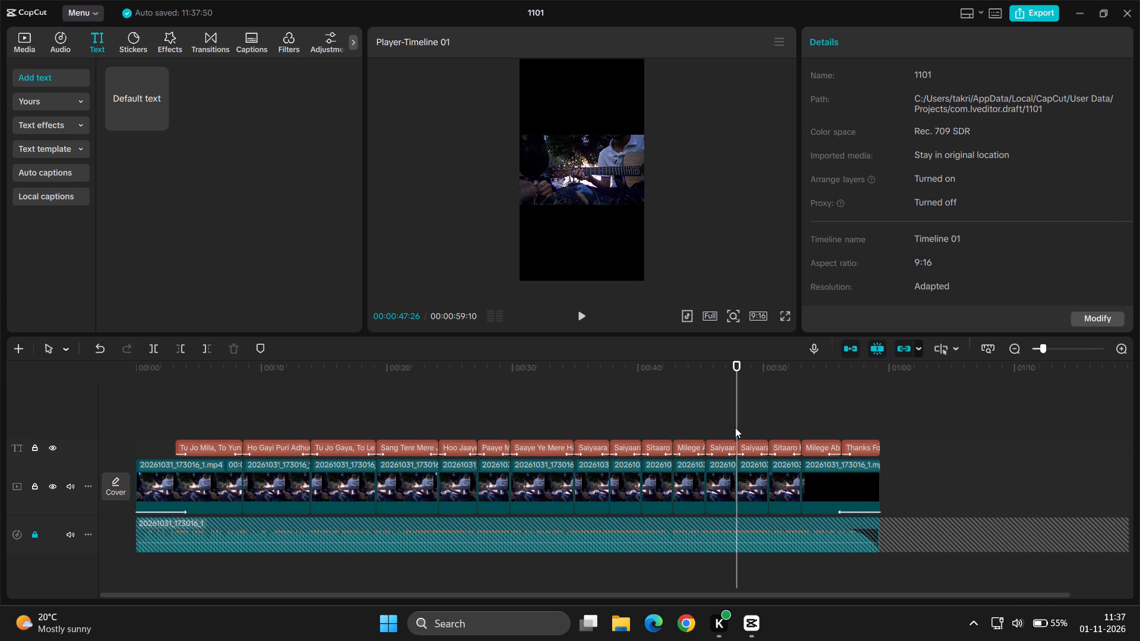
Play the opening of the video through the first lyric to check the sound.
left_click(151, 423)
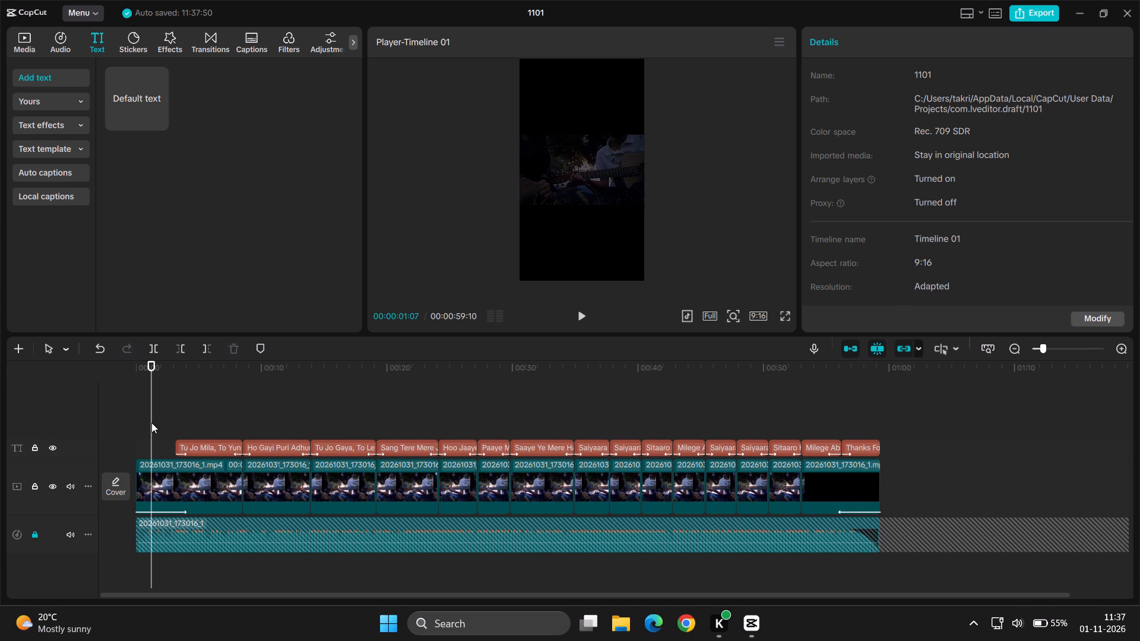
key("space")
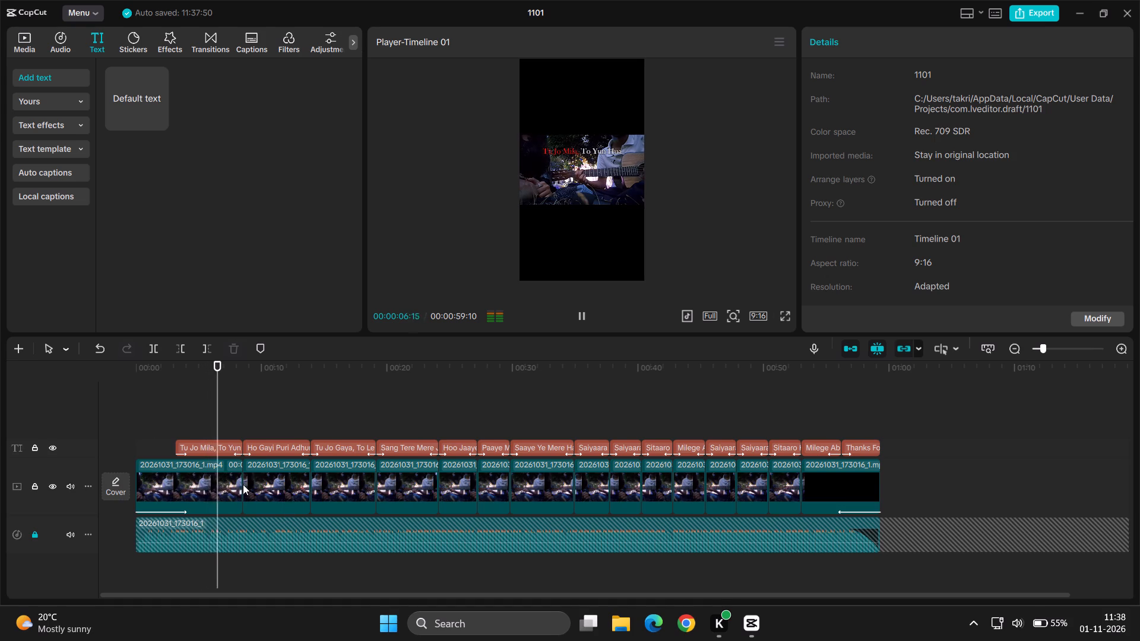
key("space")
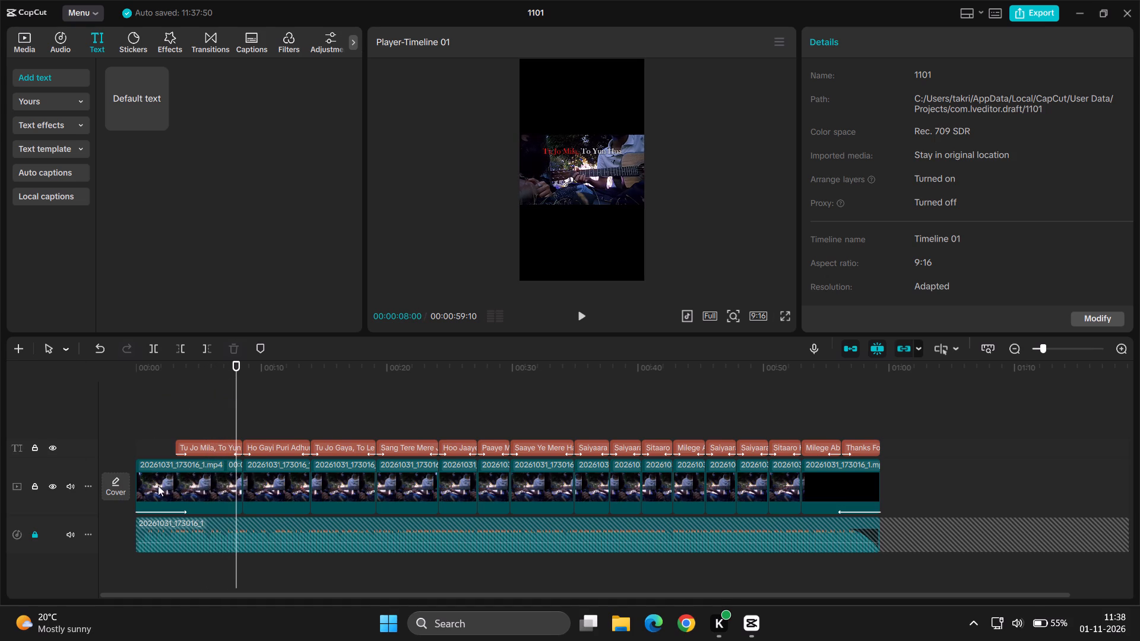
Unlock the audio track and set the audio clip's volume to 2.0 dB.
left_click(34, 535)
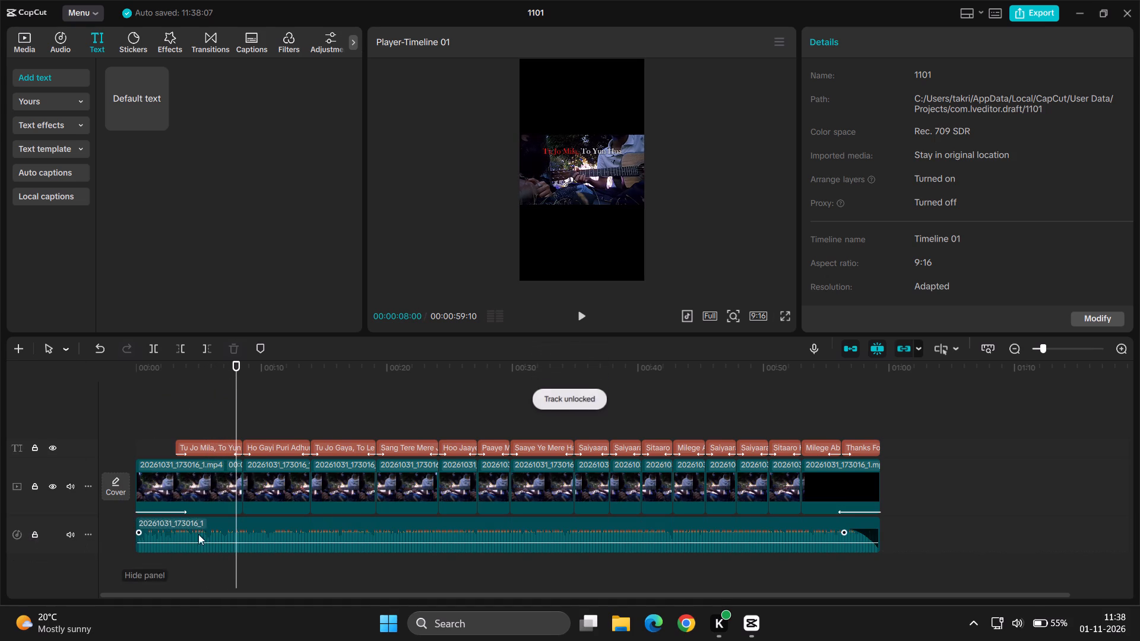
left_click(207, 531)
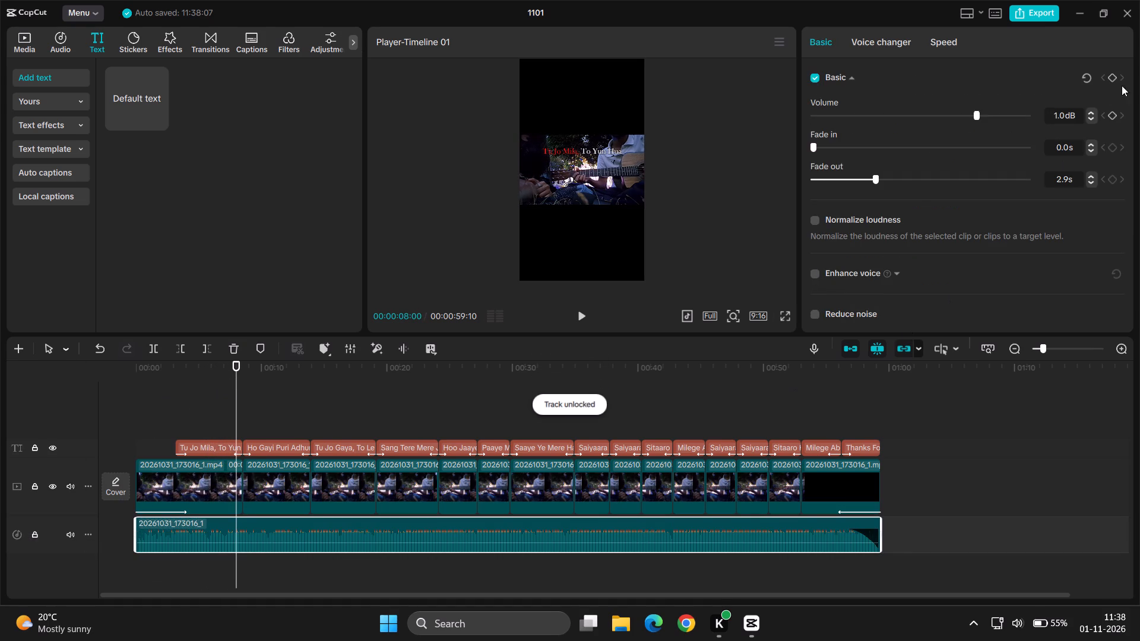
triple_click(1092, 112)
triple_click(1092, 112)
double_click(1092, 112)
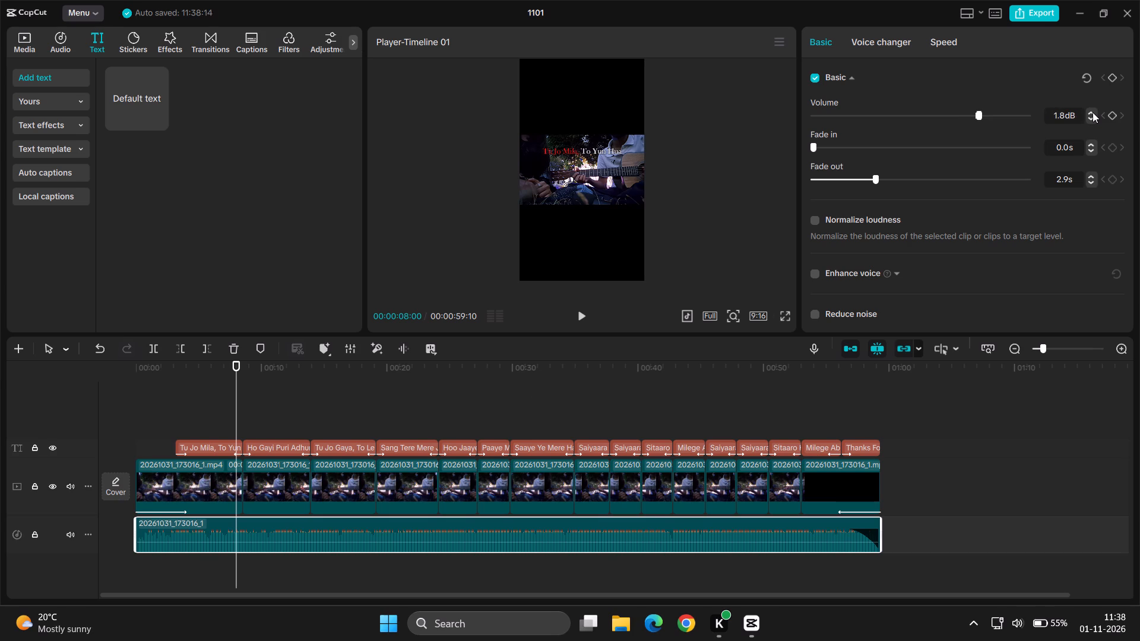
left_click(1092, 112)
left_click(1092, 112)
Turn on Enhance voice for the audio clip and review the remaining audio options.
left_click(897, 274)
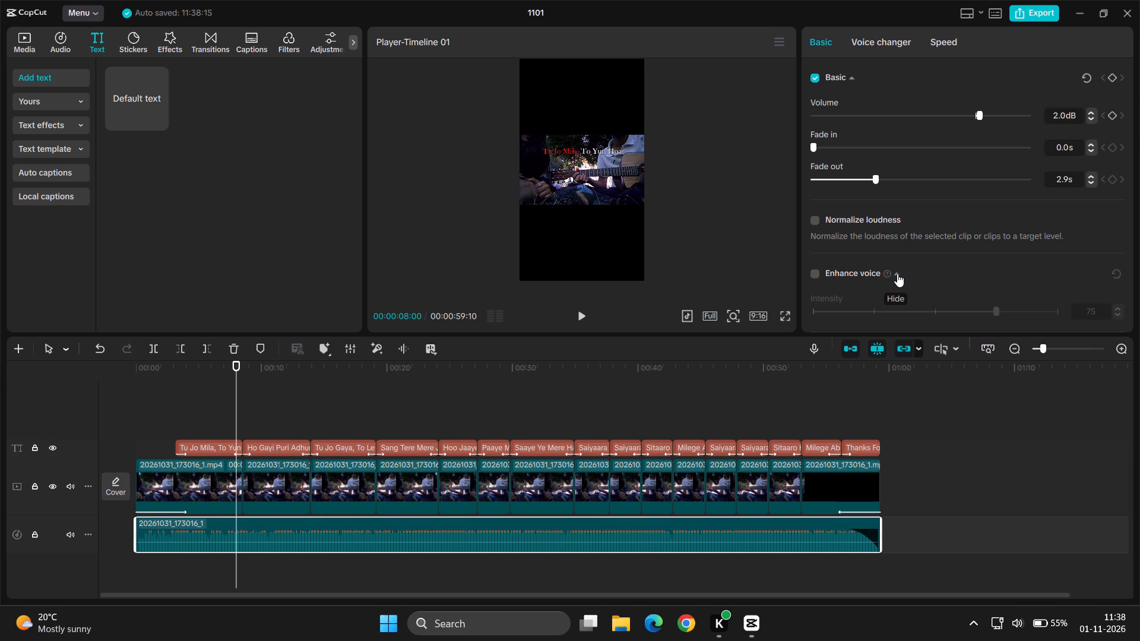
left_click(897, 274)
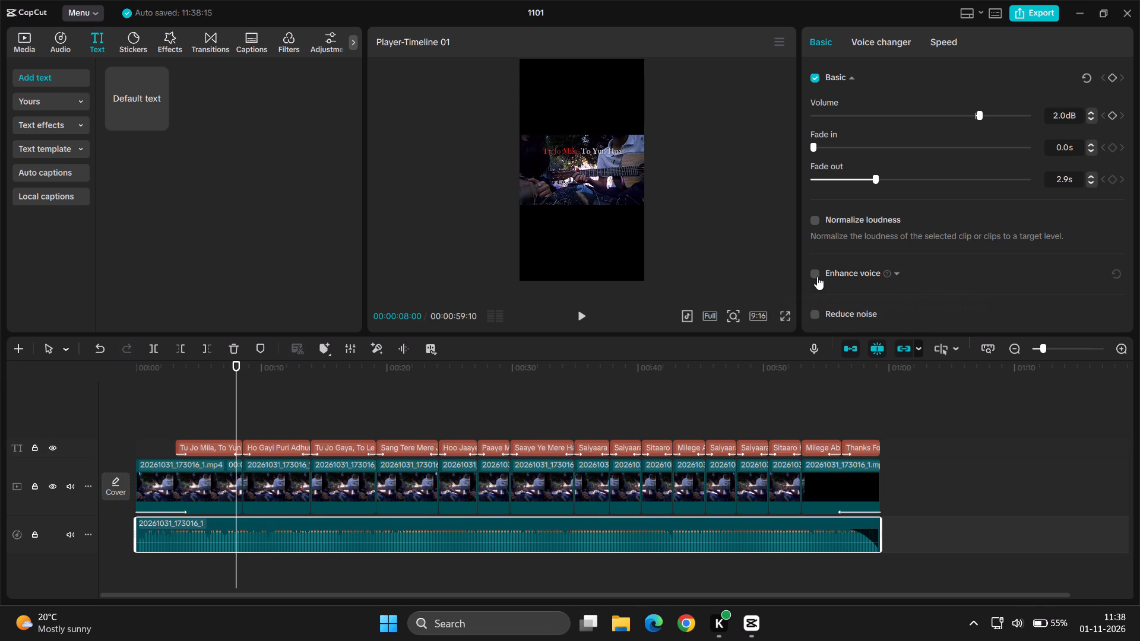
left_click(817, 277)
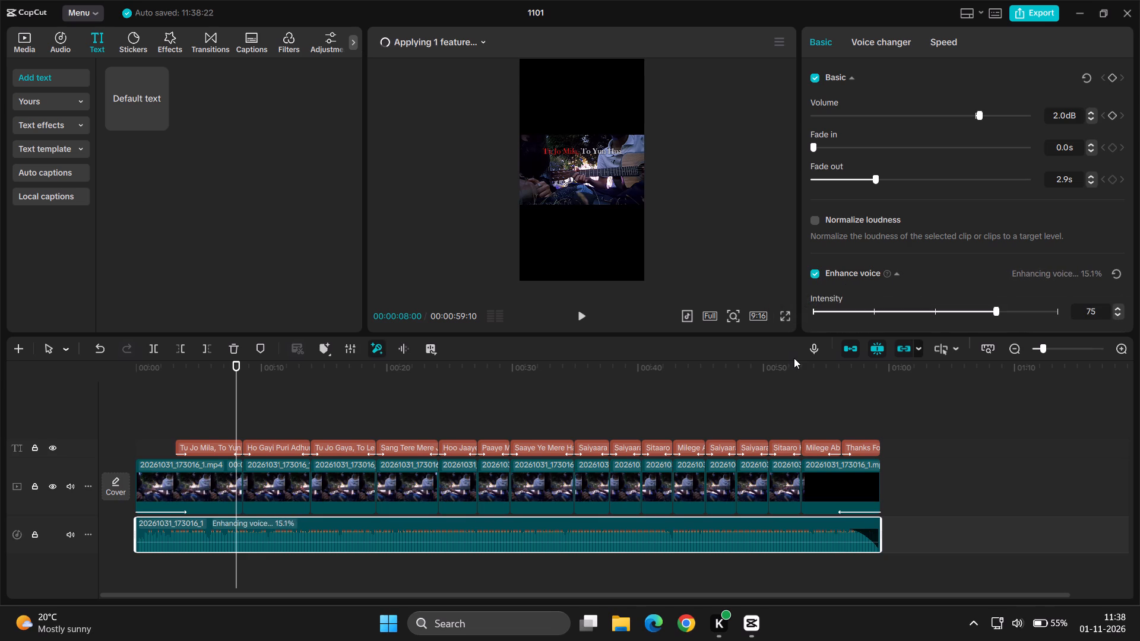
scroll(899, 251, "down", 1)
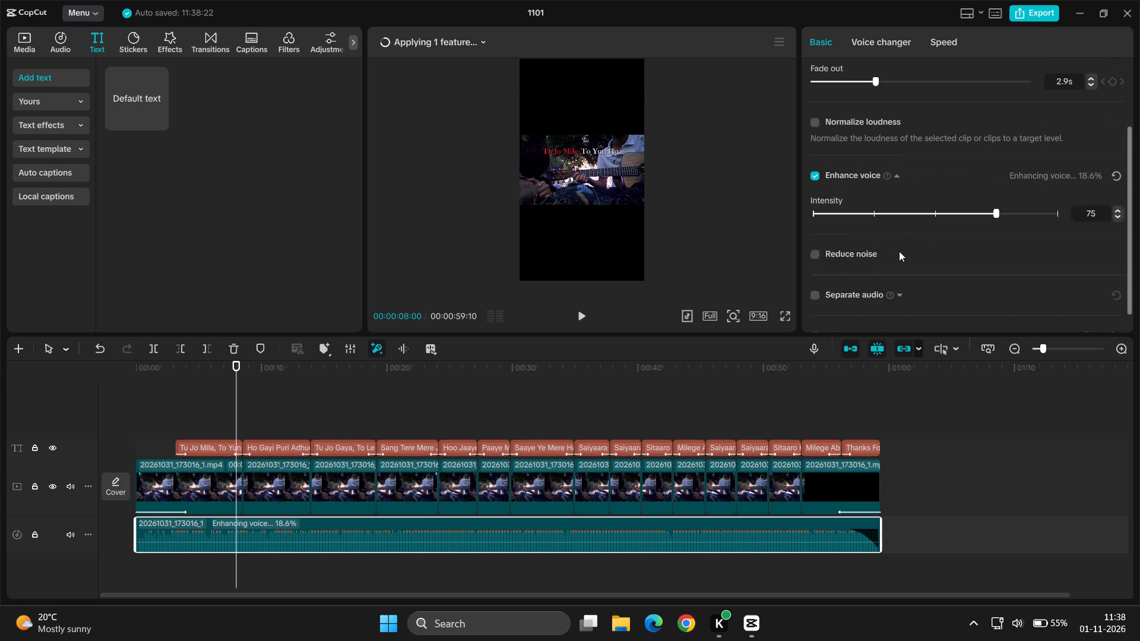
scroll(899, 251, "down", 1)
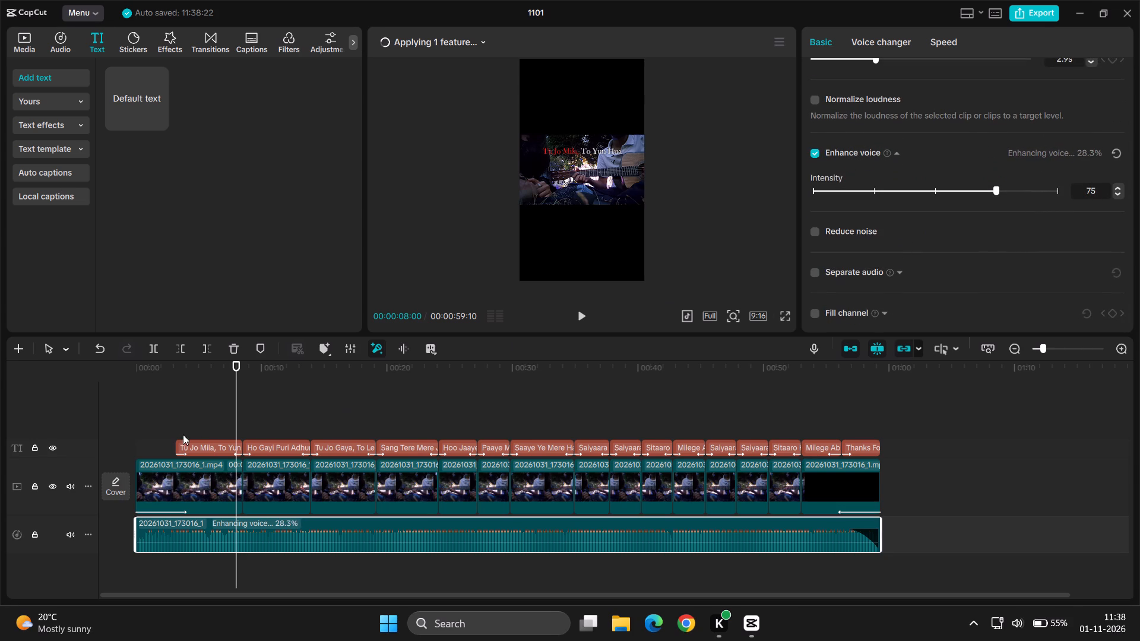
Play the opening lyrics to listen to the audio clip with Enhance voice turned on.
left_click(153, 412)
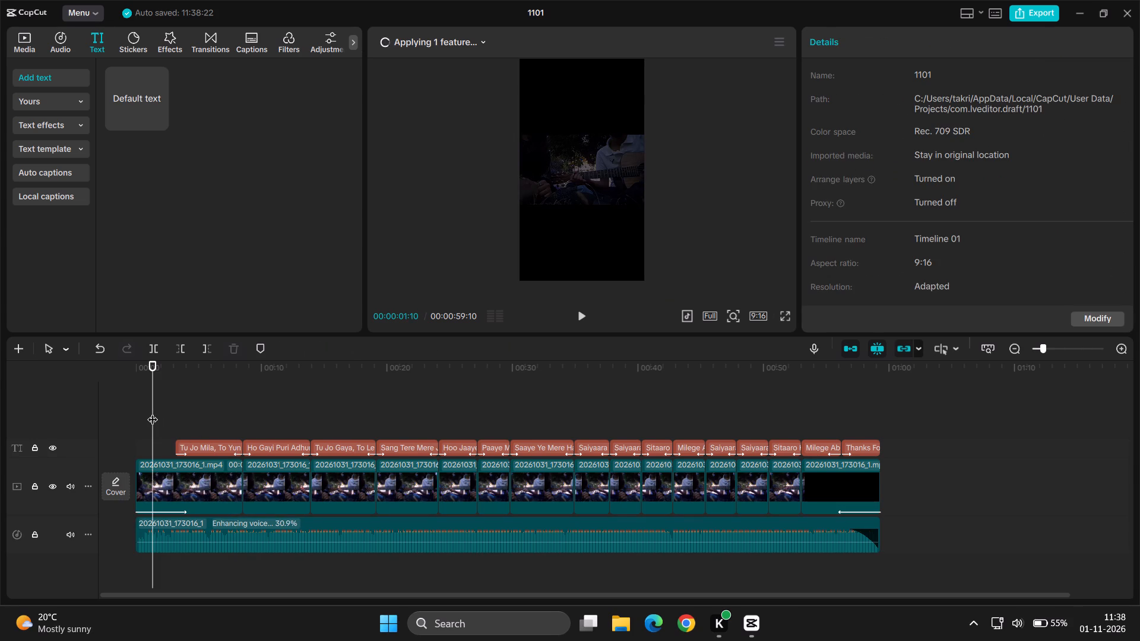
key("space")
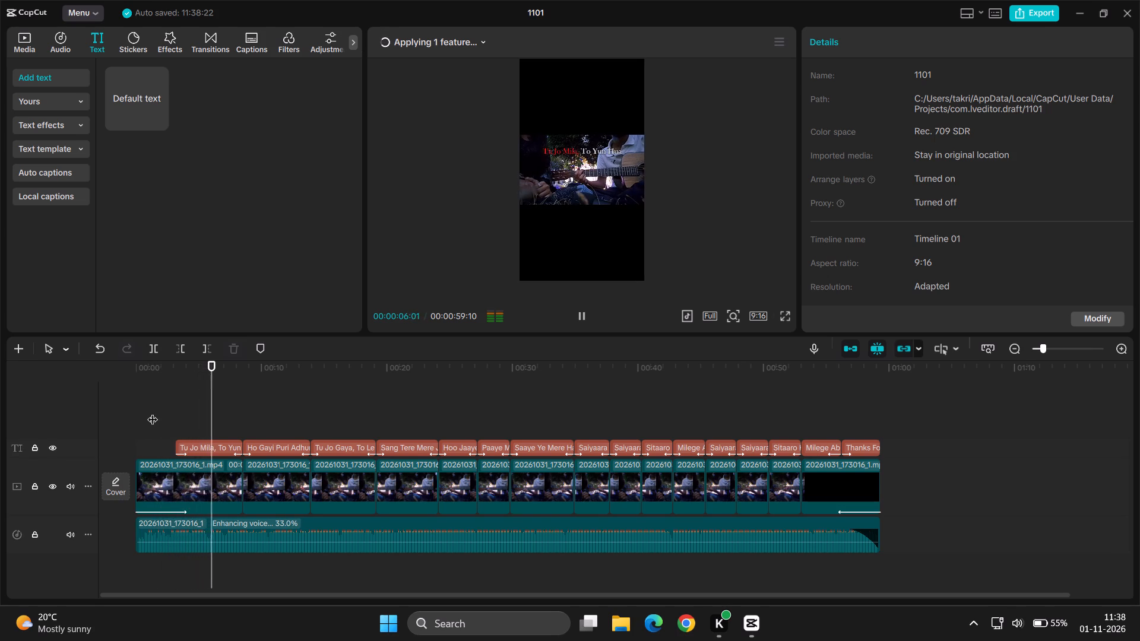
key("space")
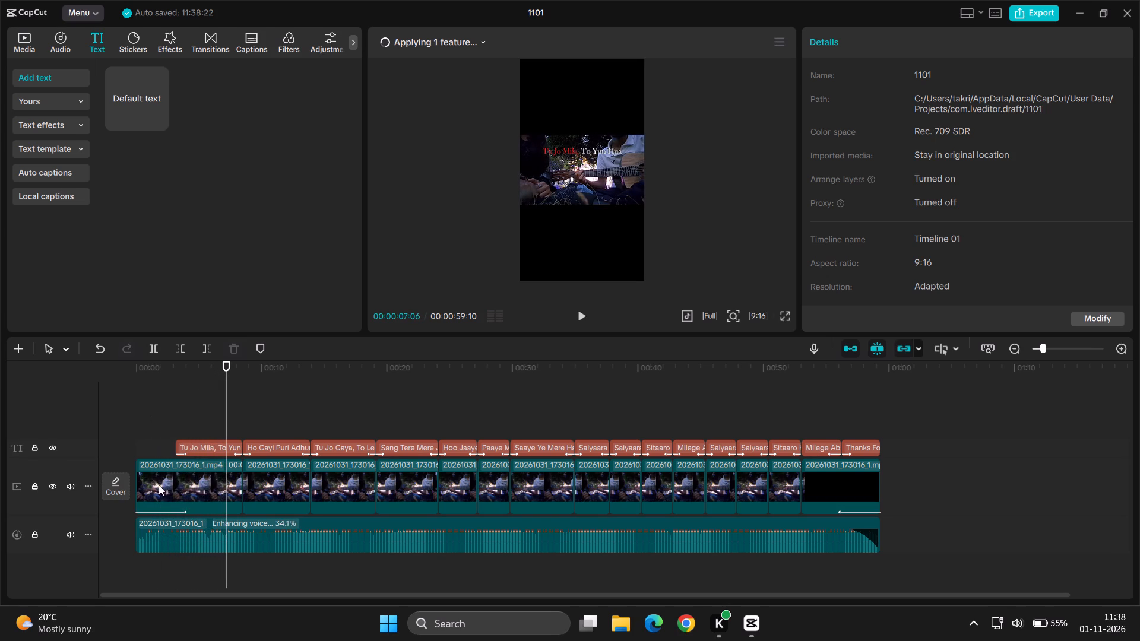
left_click(254, 529)
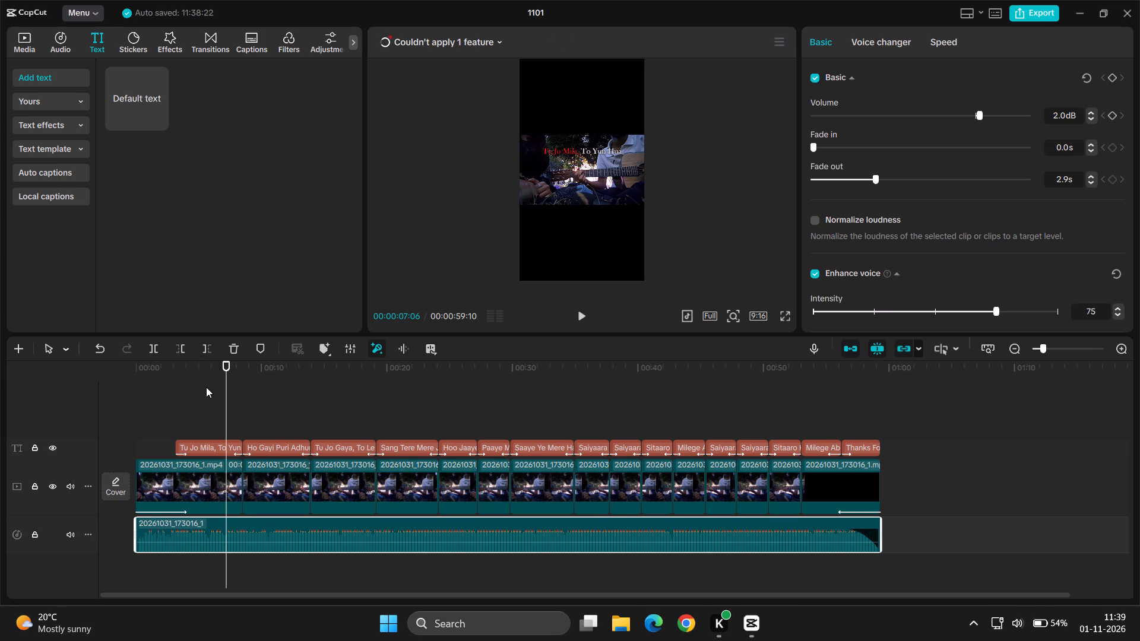
key("space")
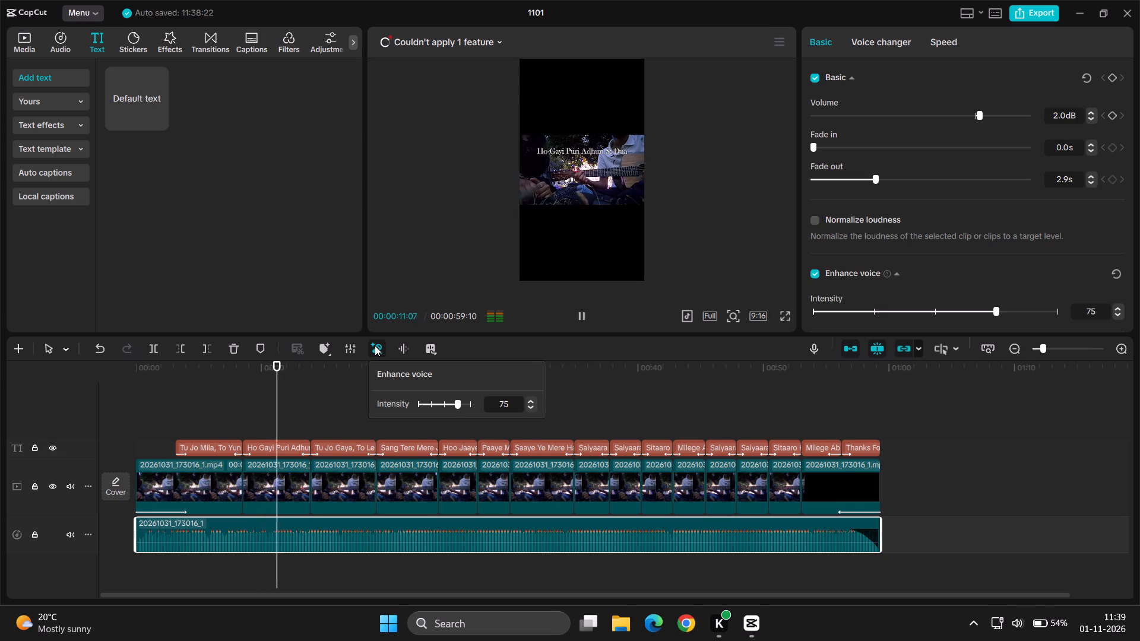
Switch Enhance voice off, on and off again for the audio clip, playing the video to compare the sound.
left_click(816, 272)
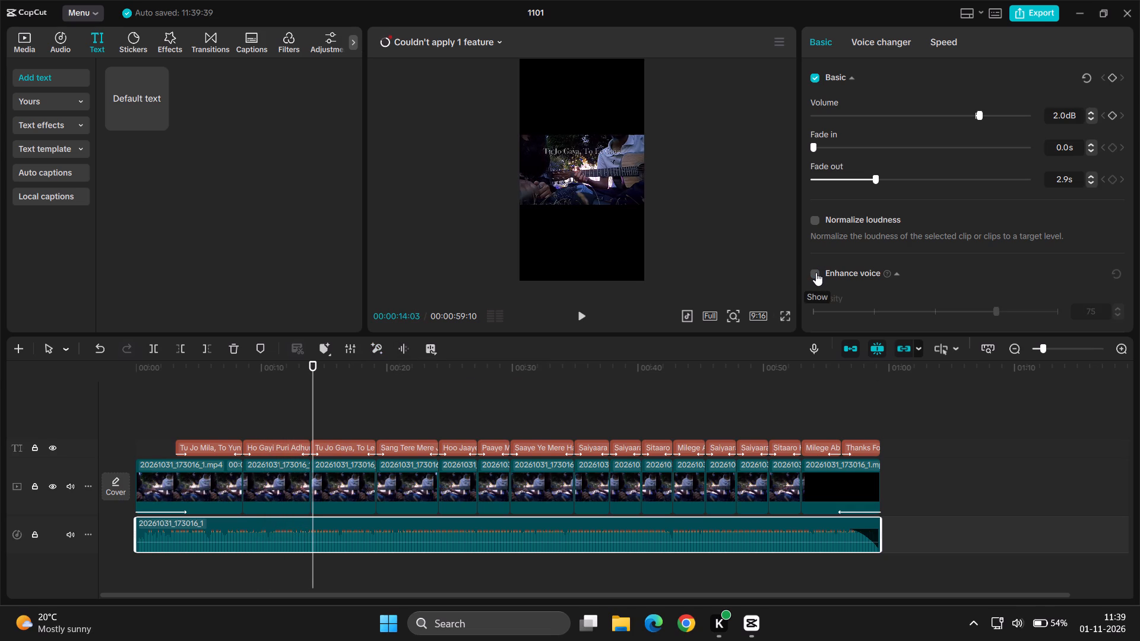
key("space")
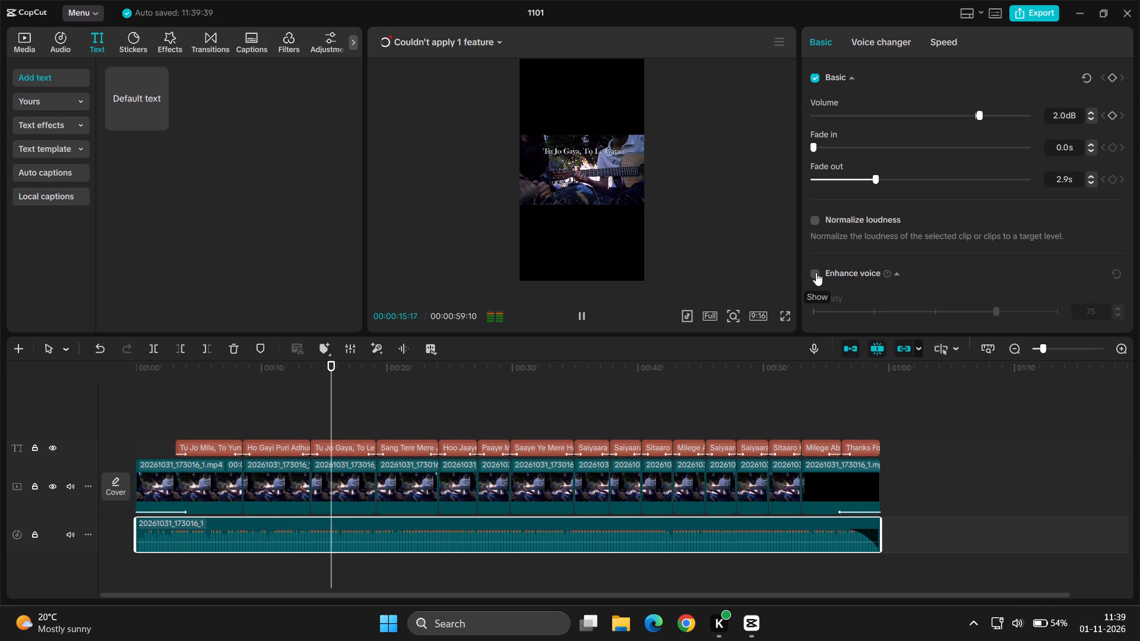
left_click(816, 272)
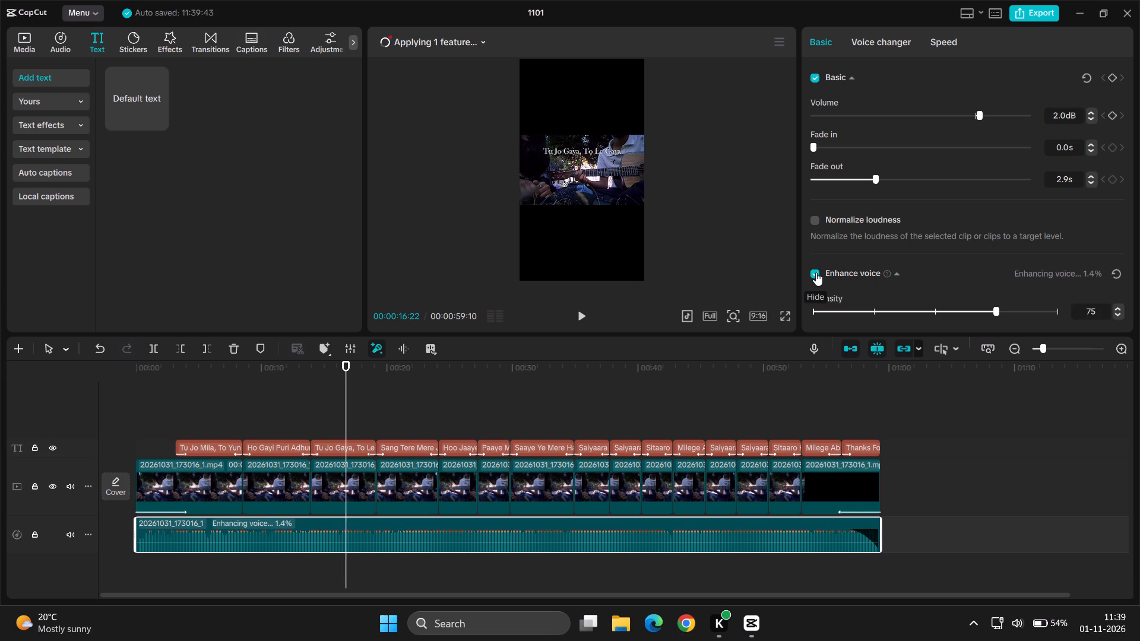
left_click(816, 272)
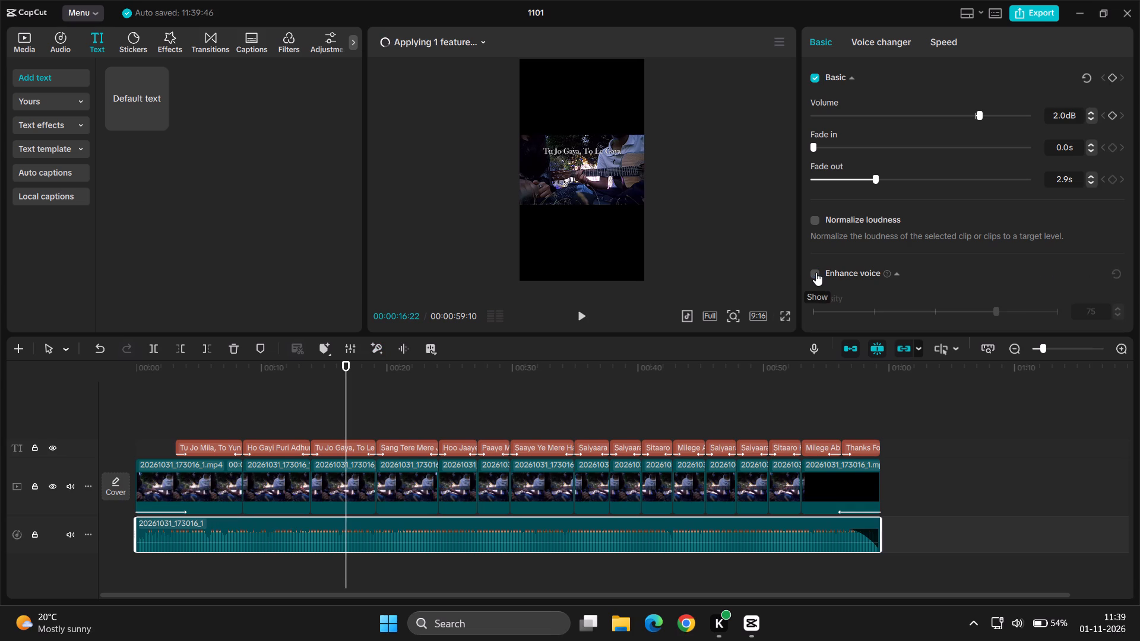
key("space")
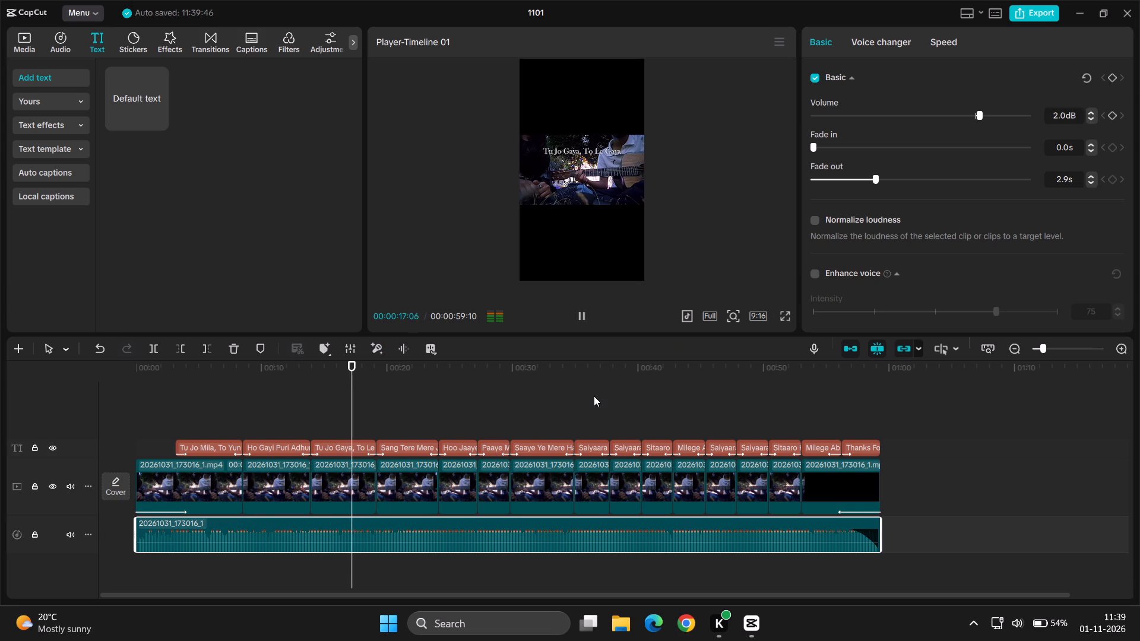
Enable Enhance voice on the audio clip and set its intensity to 50.
left_click(378, 347)
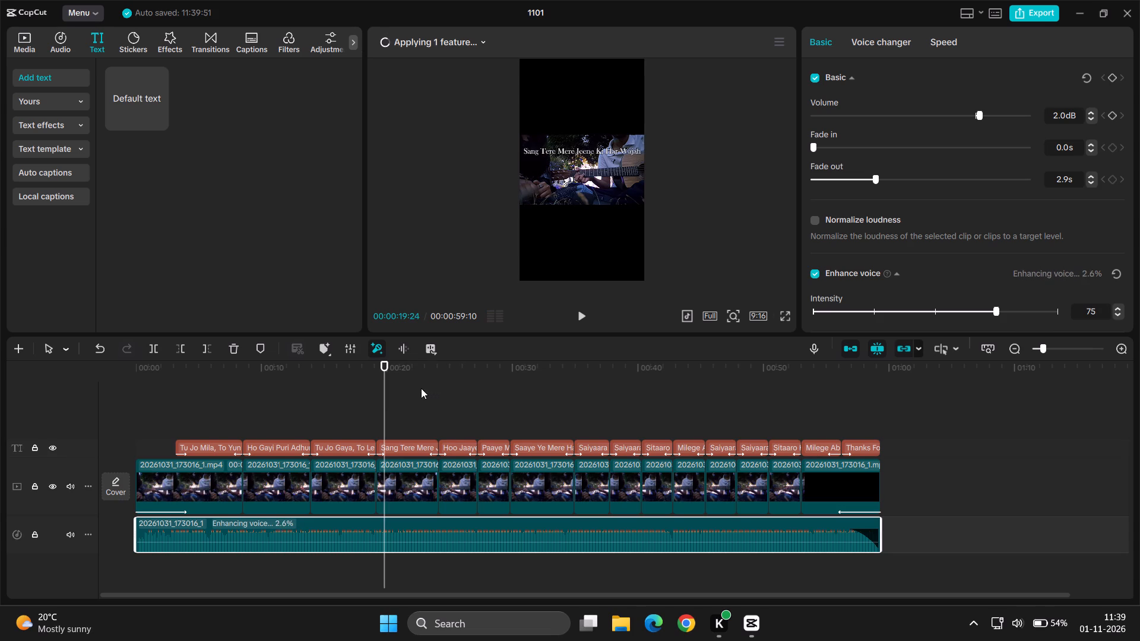
left_click(378, 347)
left_click(378, 347)
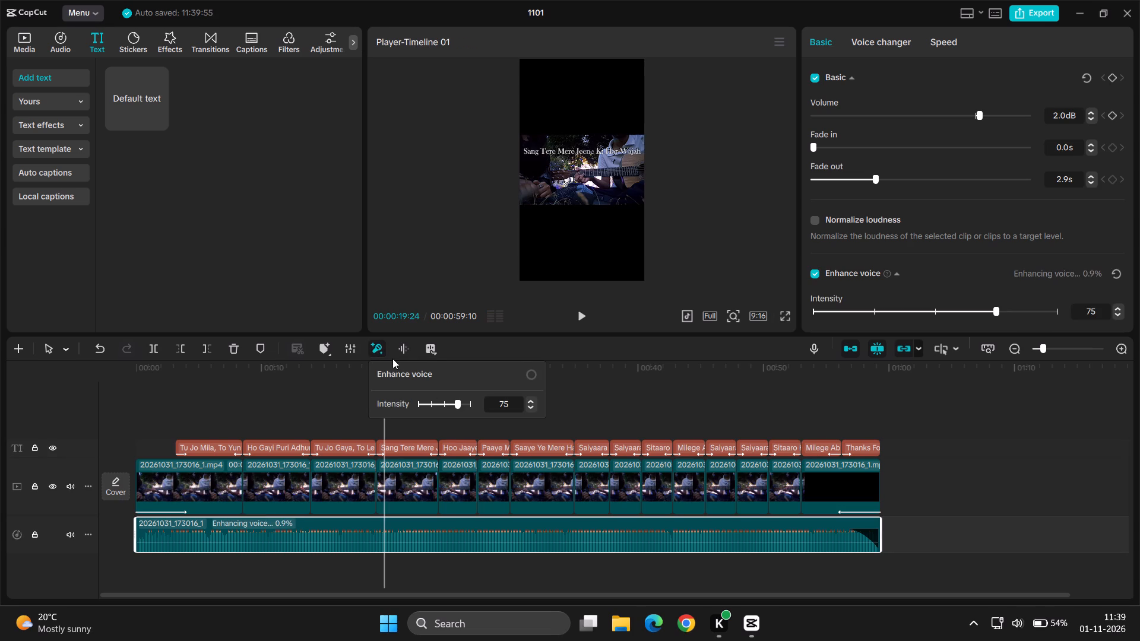
left_click_drag(455, 405, 446, 406)
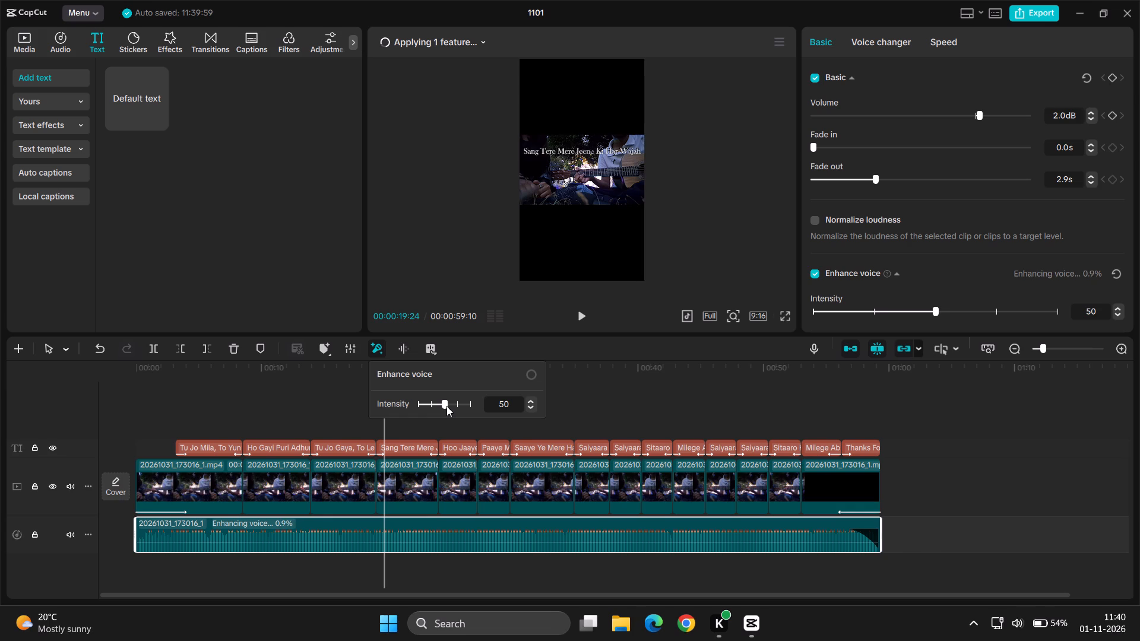
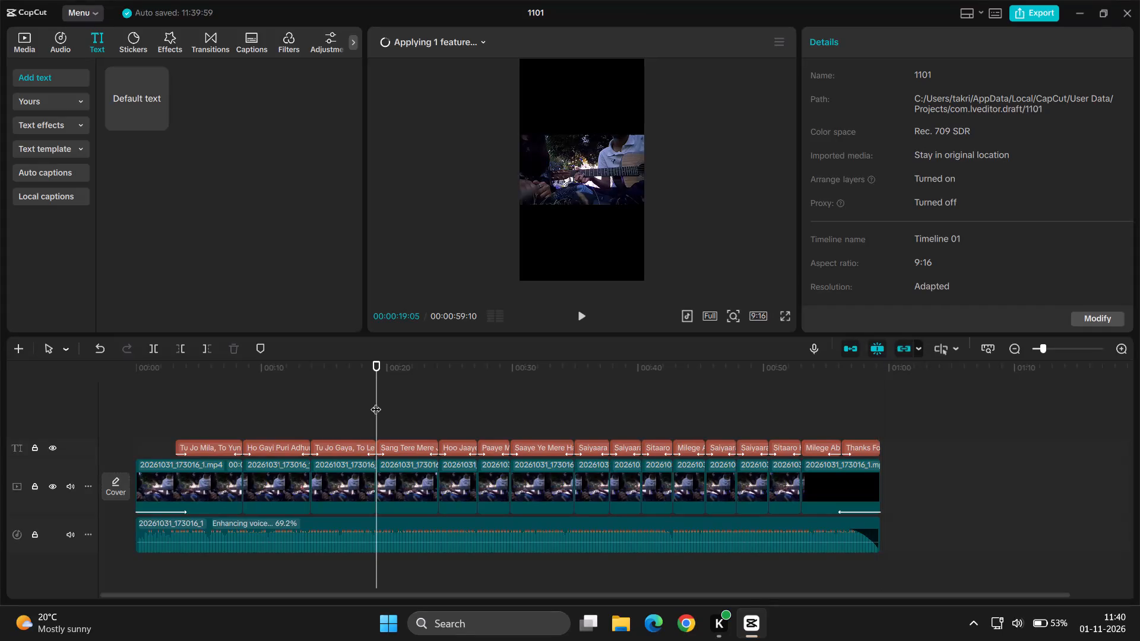
Play the video from about 19 seconds with the audio clip selected and set the system volume to about 46.
left_click(257, 532)
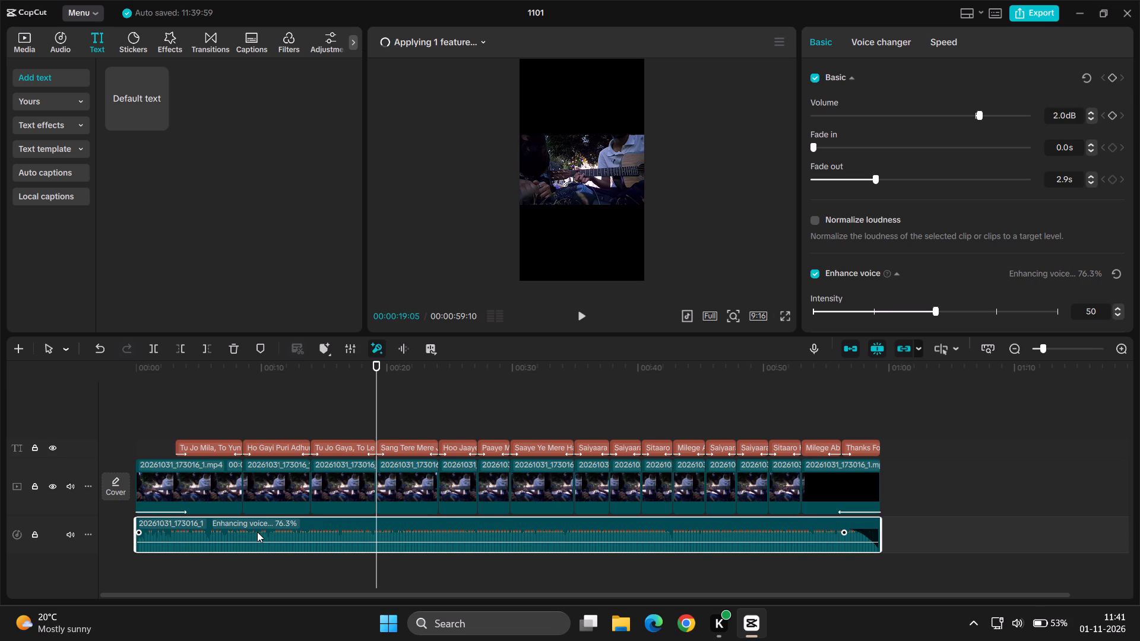
key("space")
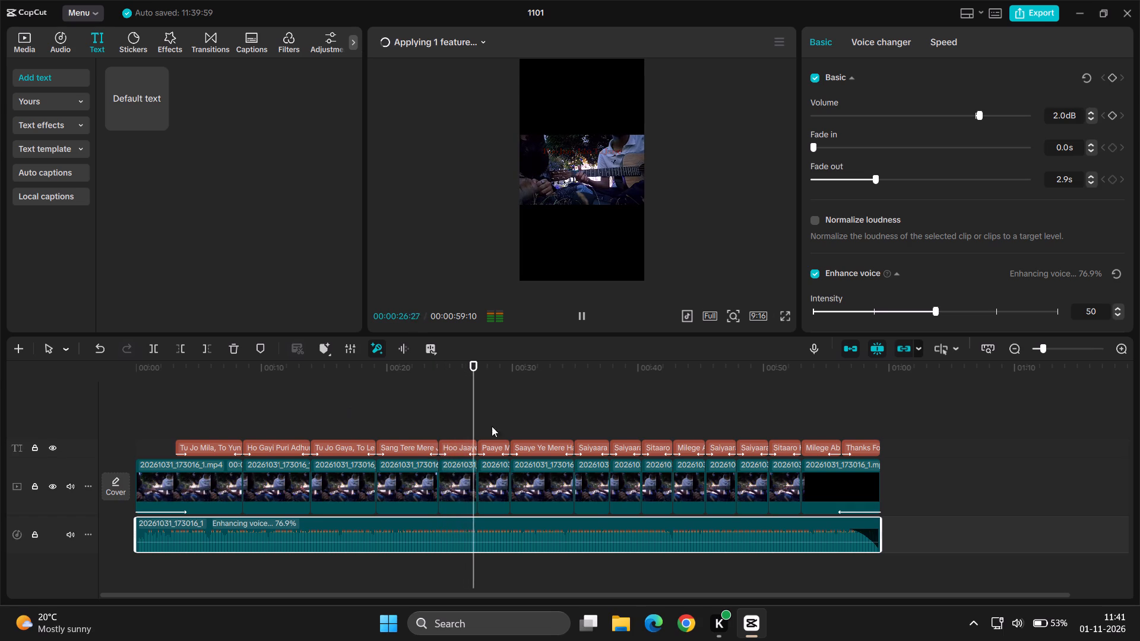
left_click(1015, 633)
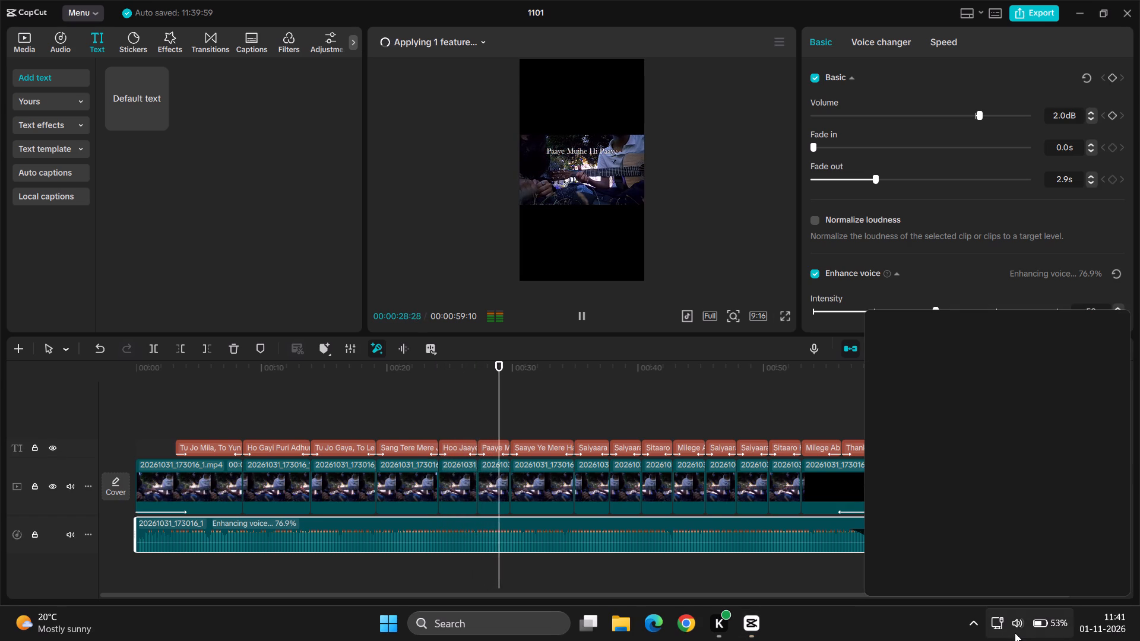
left_click_drag(982, 538, 1021, 542)
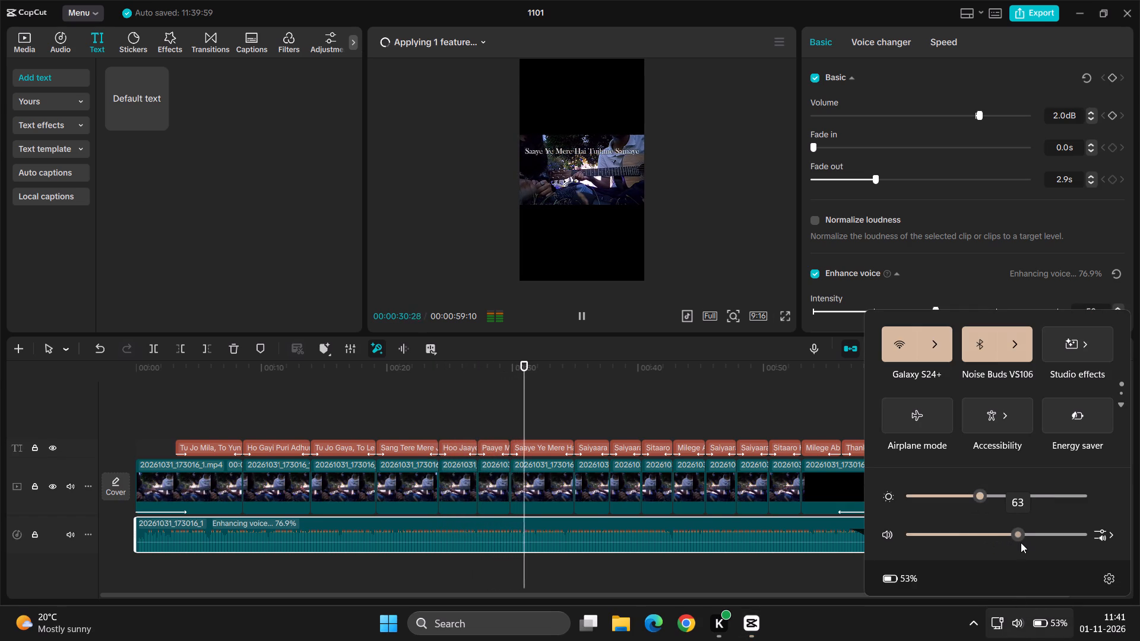
left_click_drag(1021, 542, 990, 543)
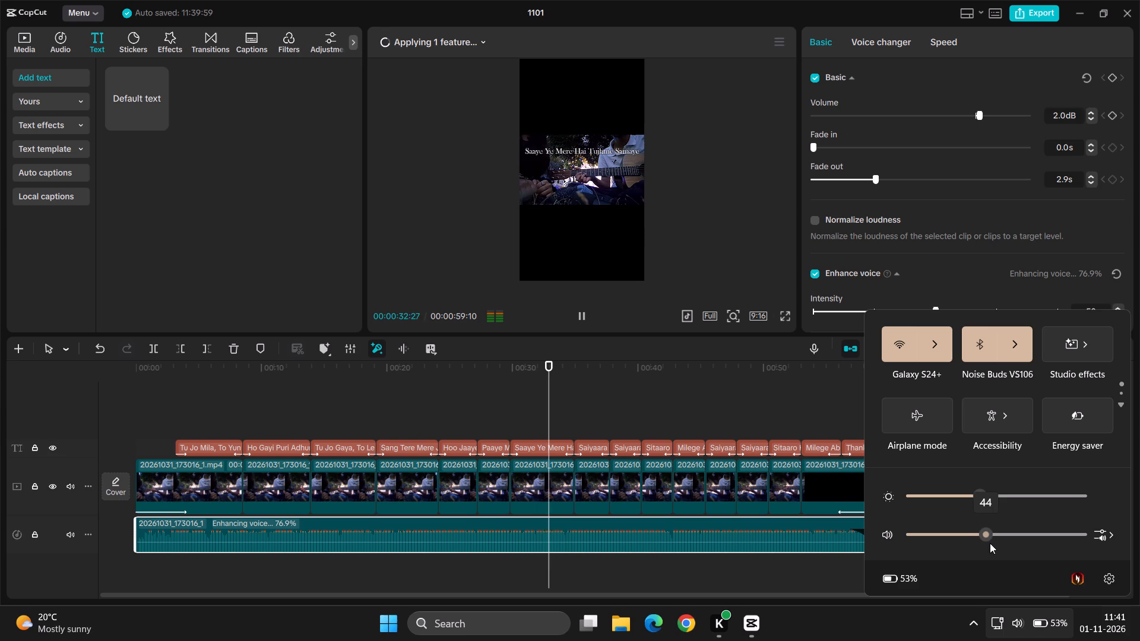
left_click_drag(990, 543, 992, 543)
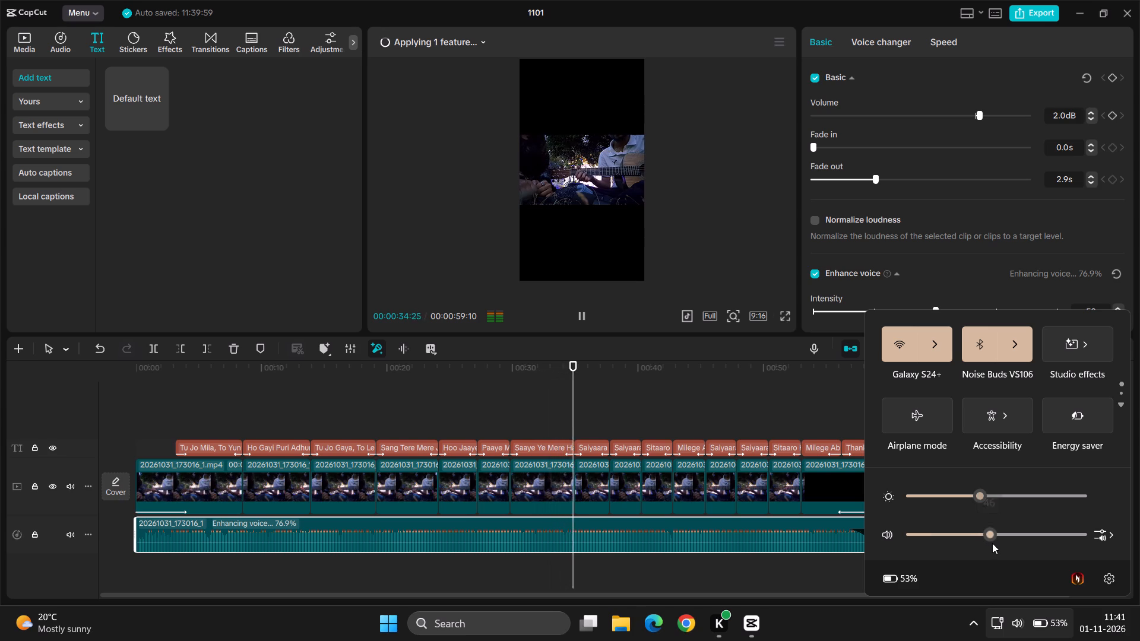
left_click(892, 629)
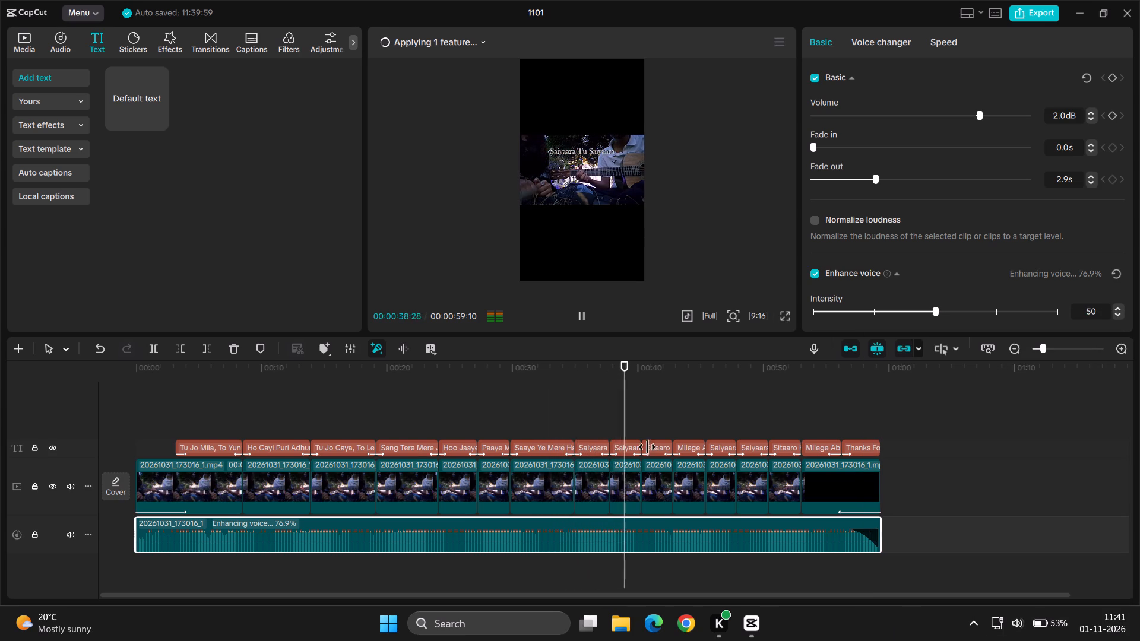
Play the video from the very beginning to review the lyrics and listen to the audio.
left_click_drag(638, 396, 442, 411)
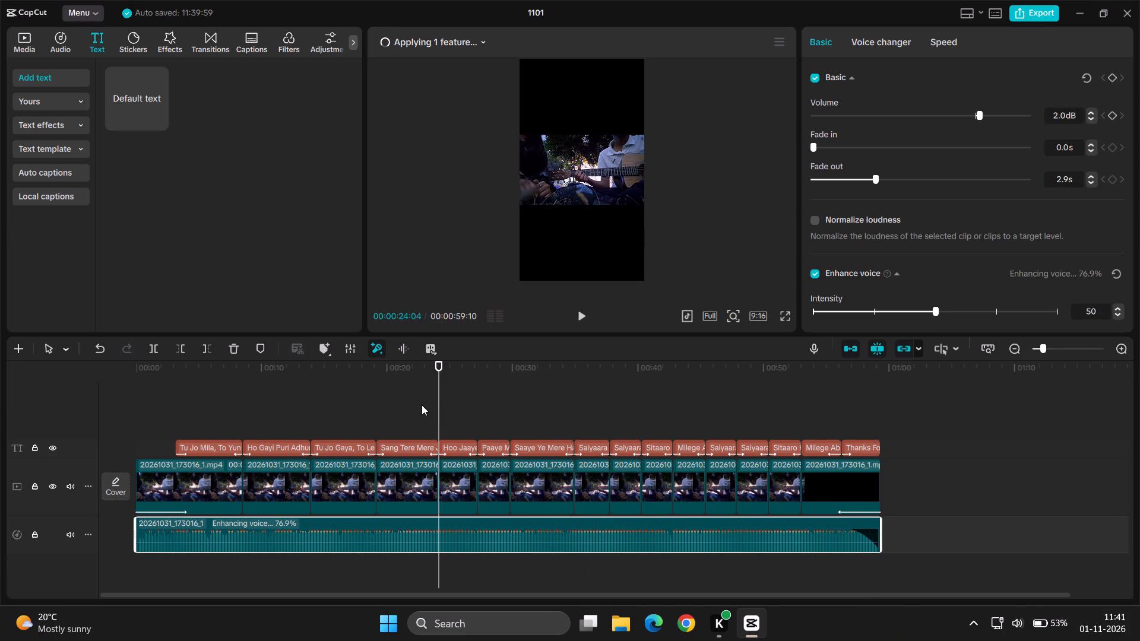
left_click_drag(335, 392, 248, 396)
left_click(248, 396)
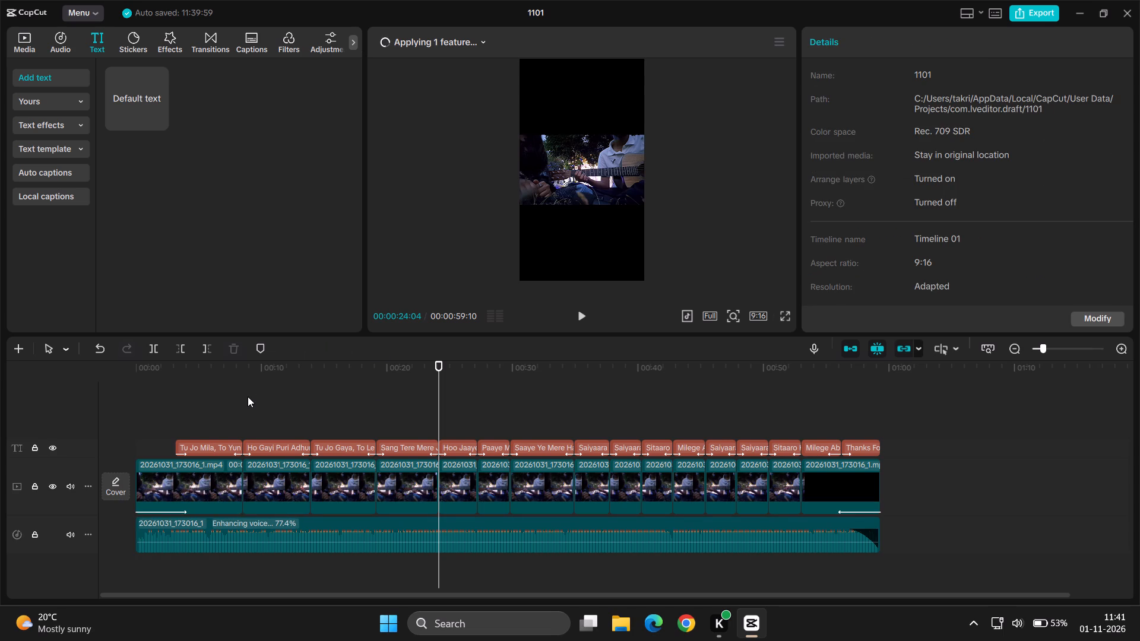
left_click_drag(248, 396, 116, 407)
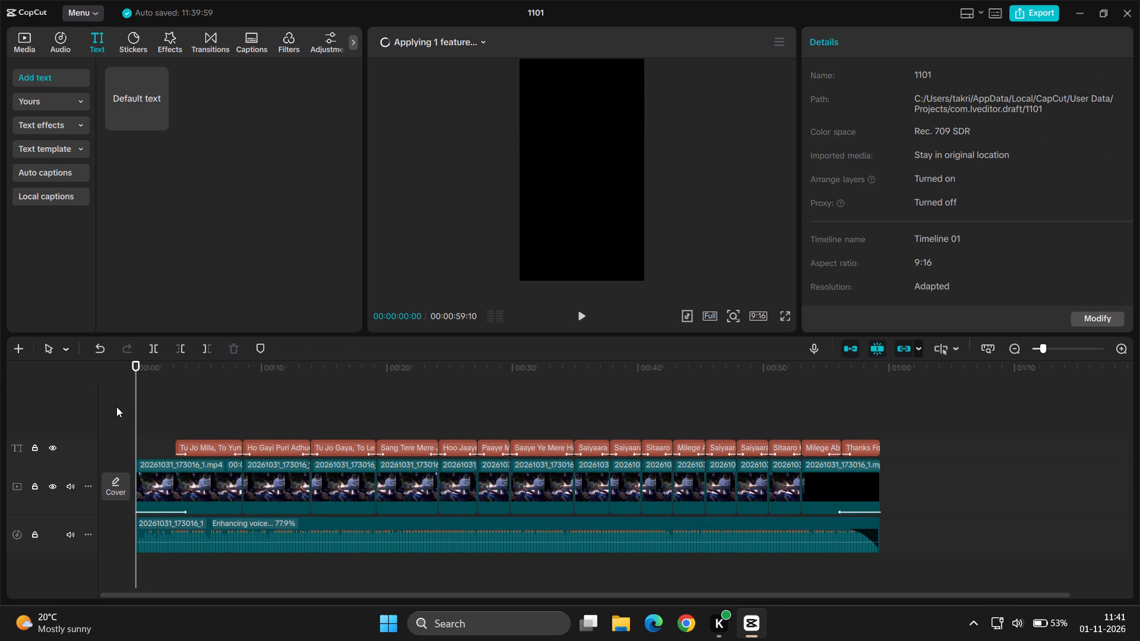
key("space")
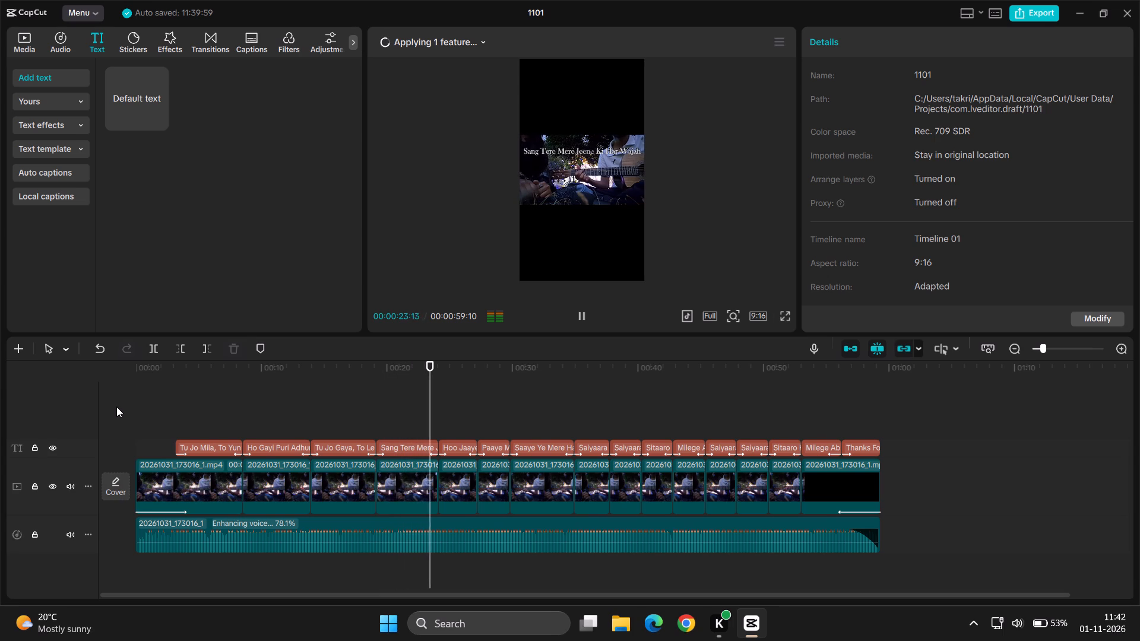
Rename the project as saiyaara in the project settings and save the change.
left_click(1113, 317)
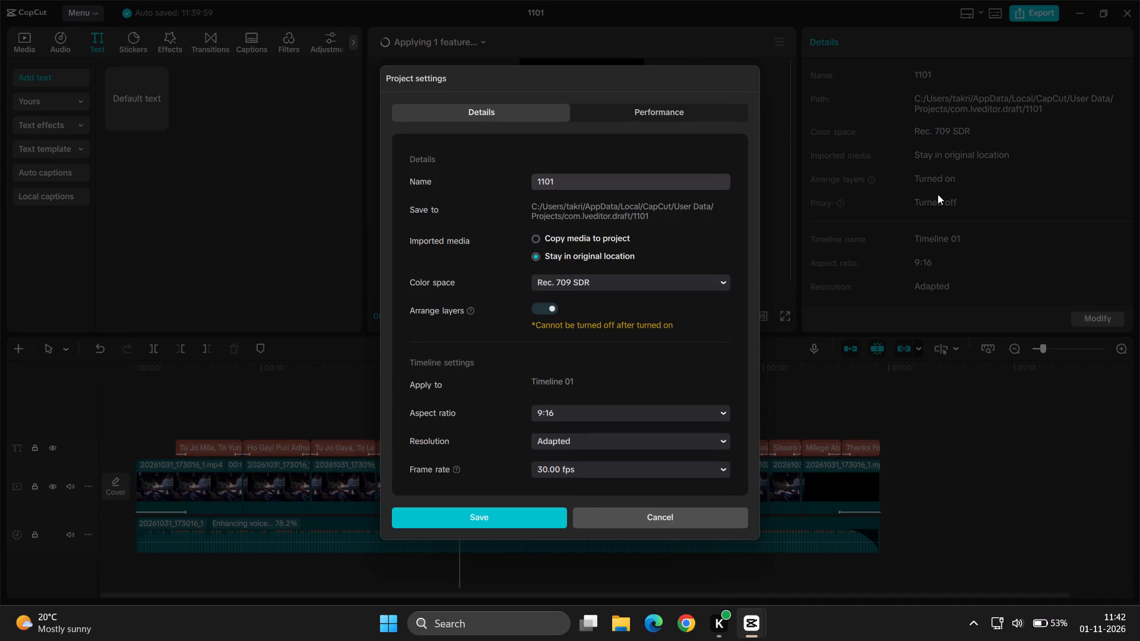
left_click(720, 105)
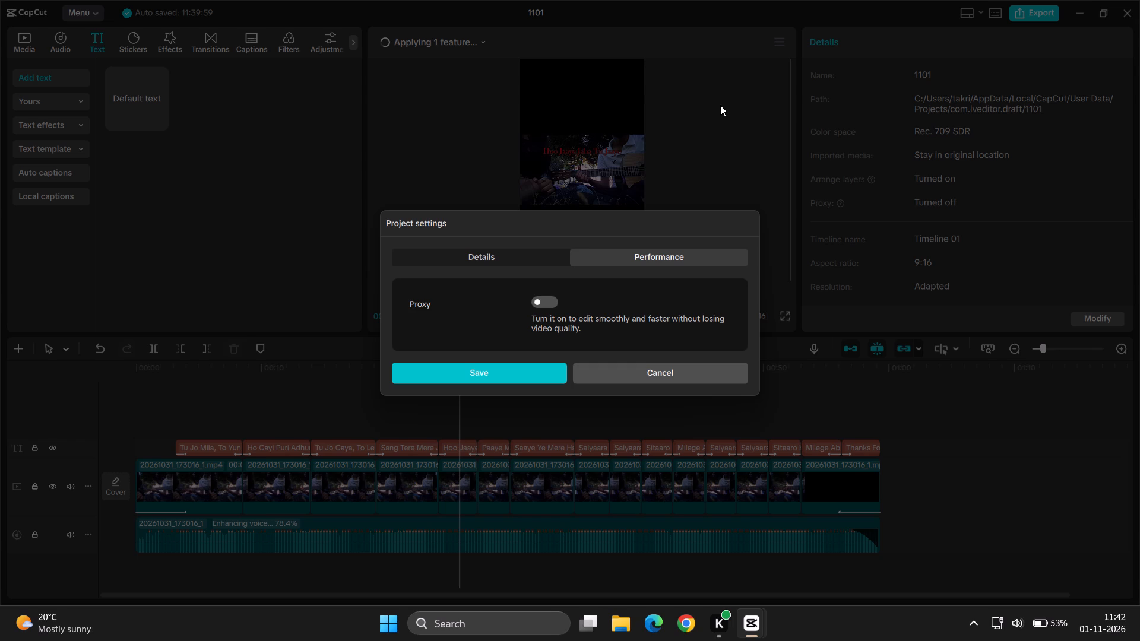
left_click(560, 258)
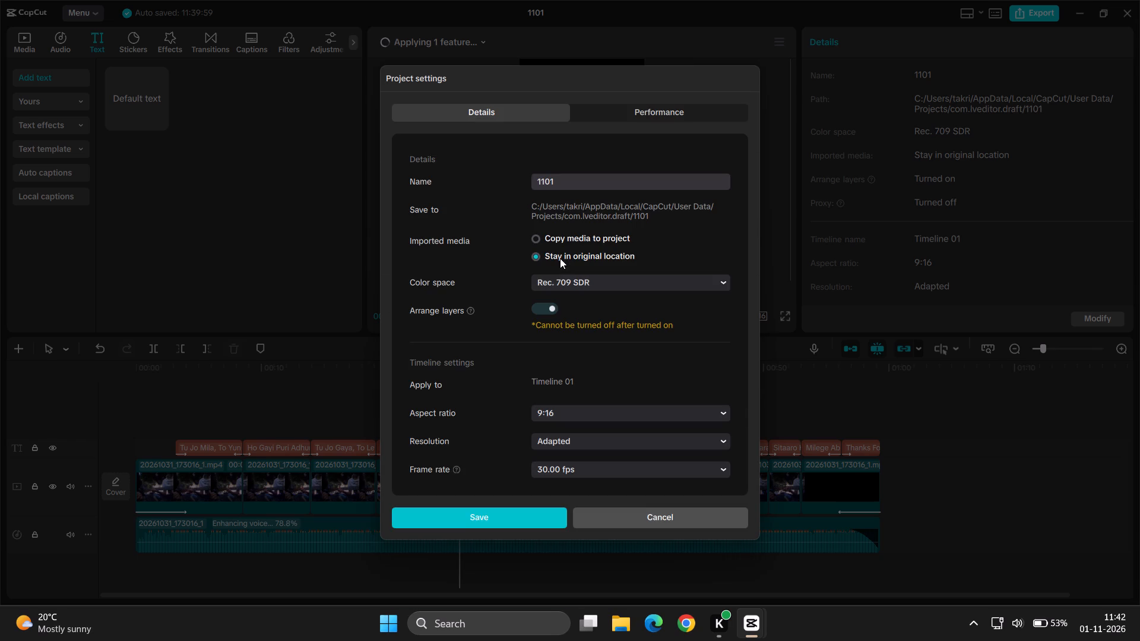
left_click(603, 182)
key("BackSpace")
key("BackSpace")
key("BackSpace")
key("BackSpace")
key("BackSpace")
key("BackSpace")
key("BackSpace")
key("BackSpace")
key("BackSpace")
key("BackSpace")
key("BackSpace")
key("BackSpace")
key("BackSpace")
key("BackSpace")
key("BackSpace")
key("BackSpace")
key("BackSpace")
key("BackSpace")
key("BackSpace")
key("BackSpace")
type("saiyaara")
key("Return")
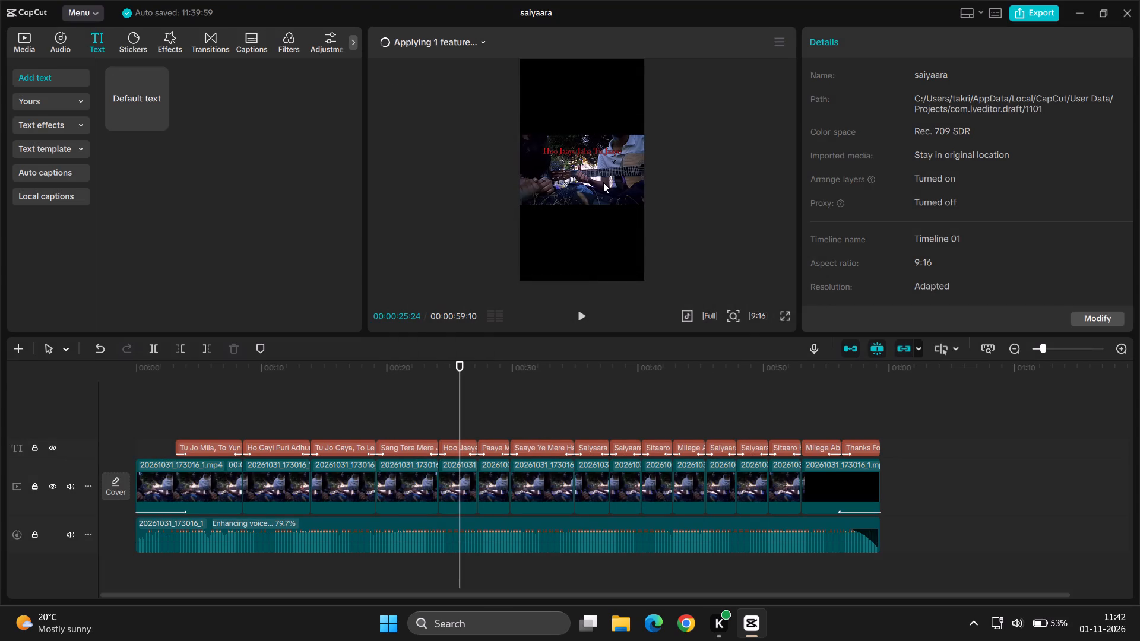
Play the video, reset the audio clip's Enhance voice settings to their default and turn Enhance voice off.
left_click(584, 322)
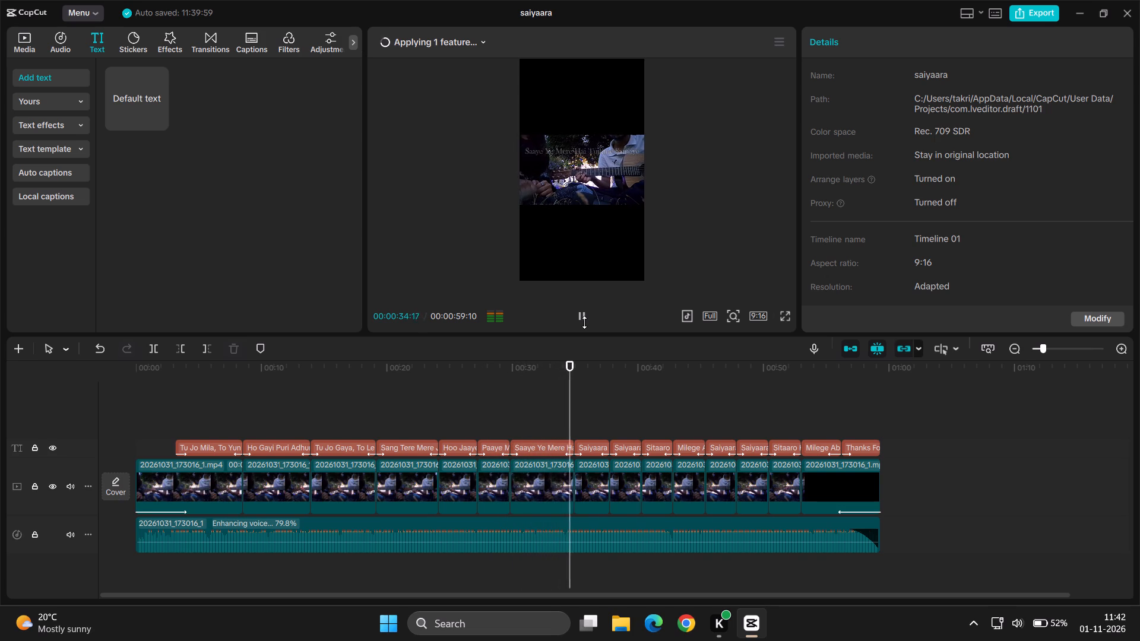
left_click(690, 545)
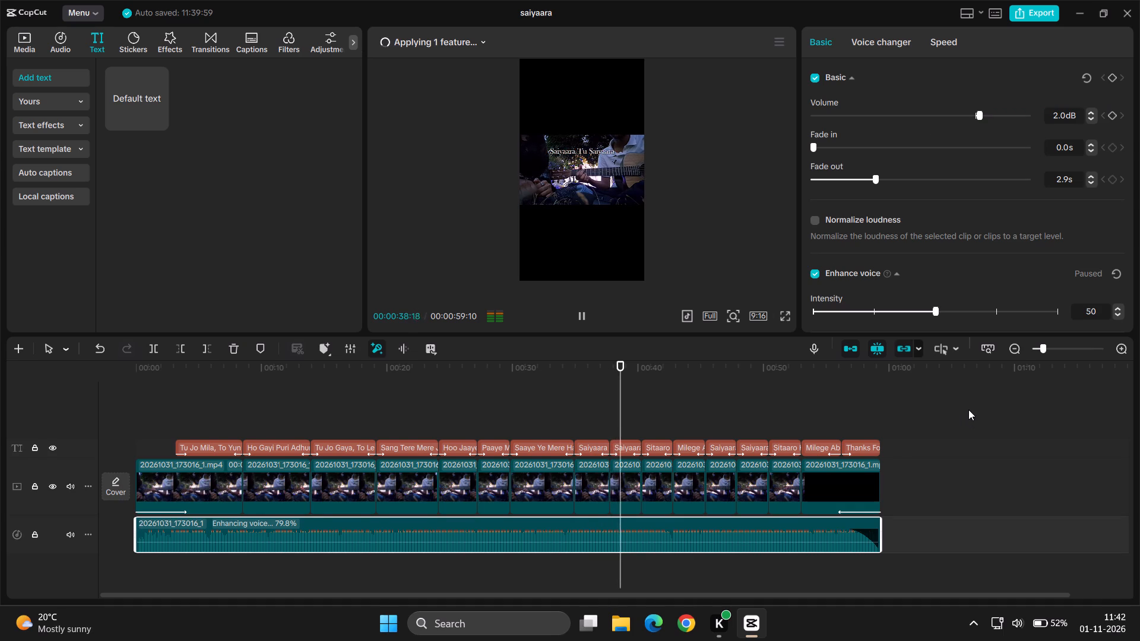
left_click(1115, 270)
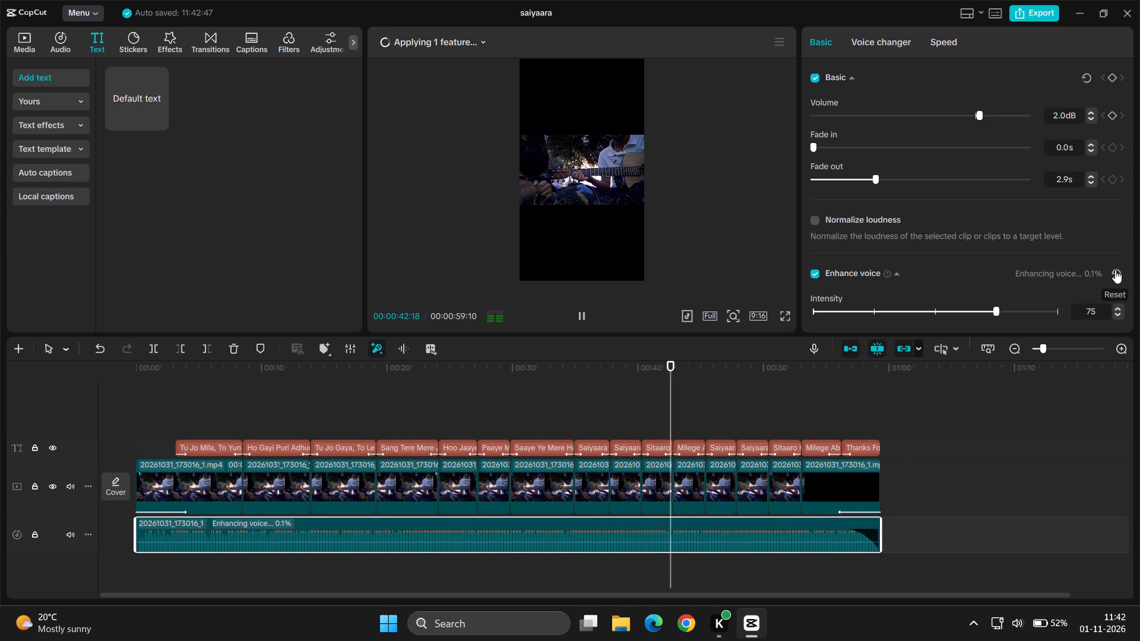
left_click(1115, 270)
left_click(1115, 270)
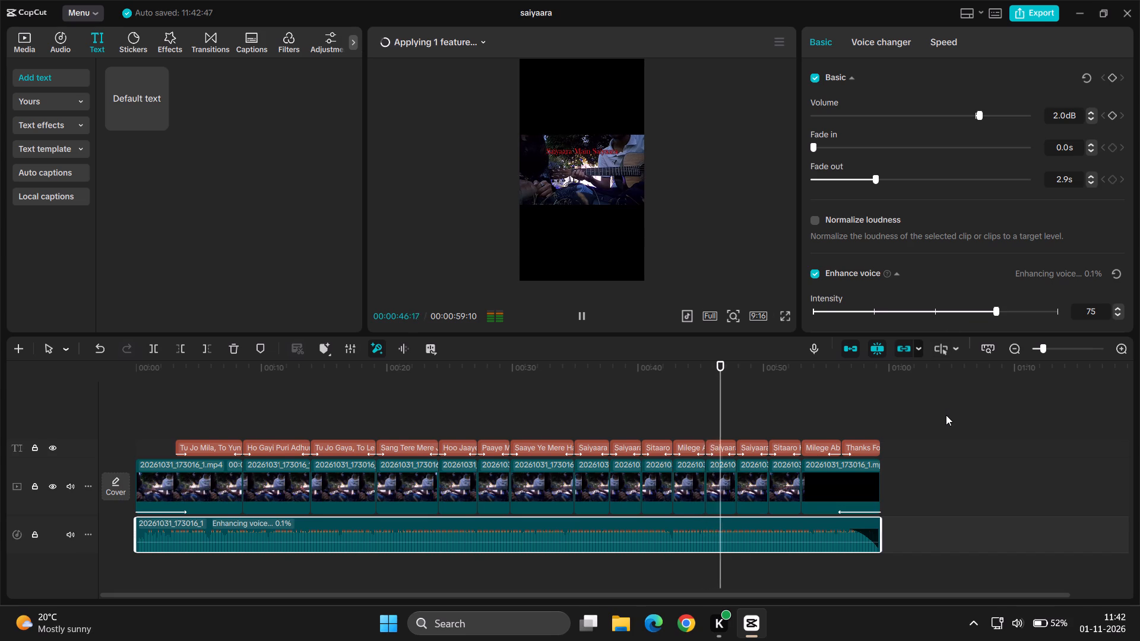
left_click(818, 274)
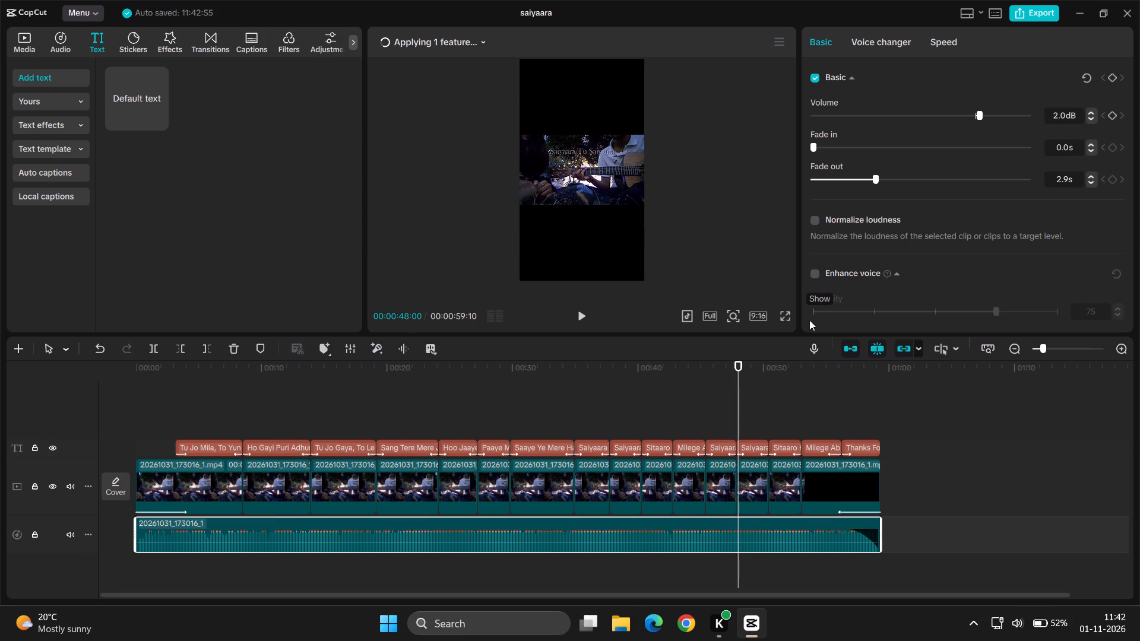
Play a short passage from about 24 seconds to hear the audio without Enhance voice.
left_click(433, 391)
key("space")
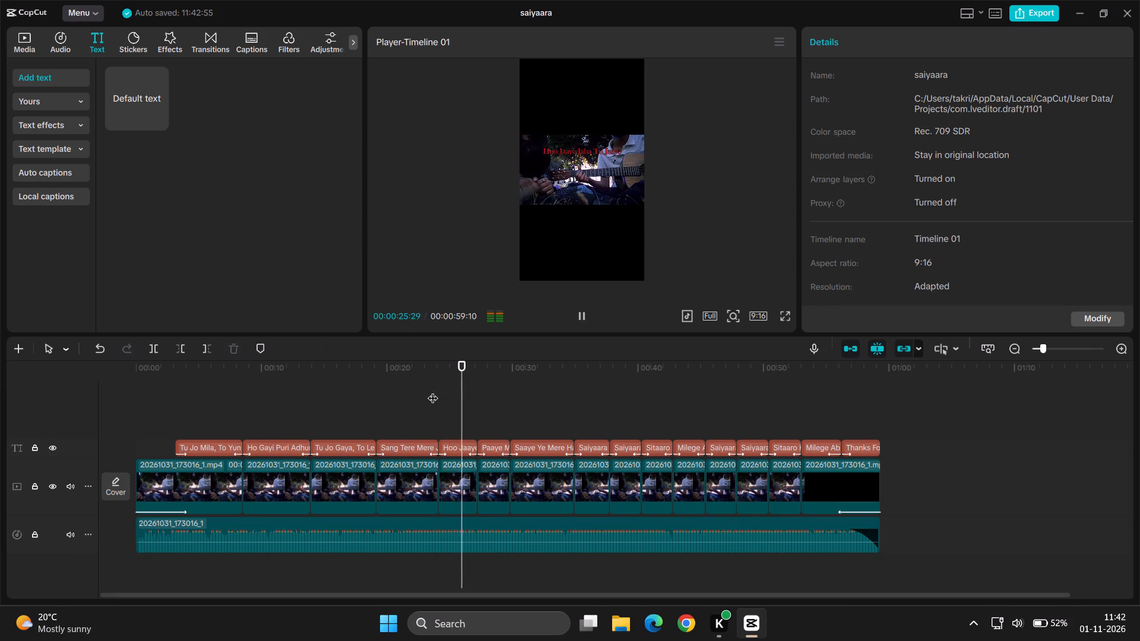
key("space")
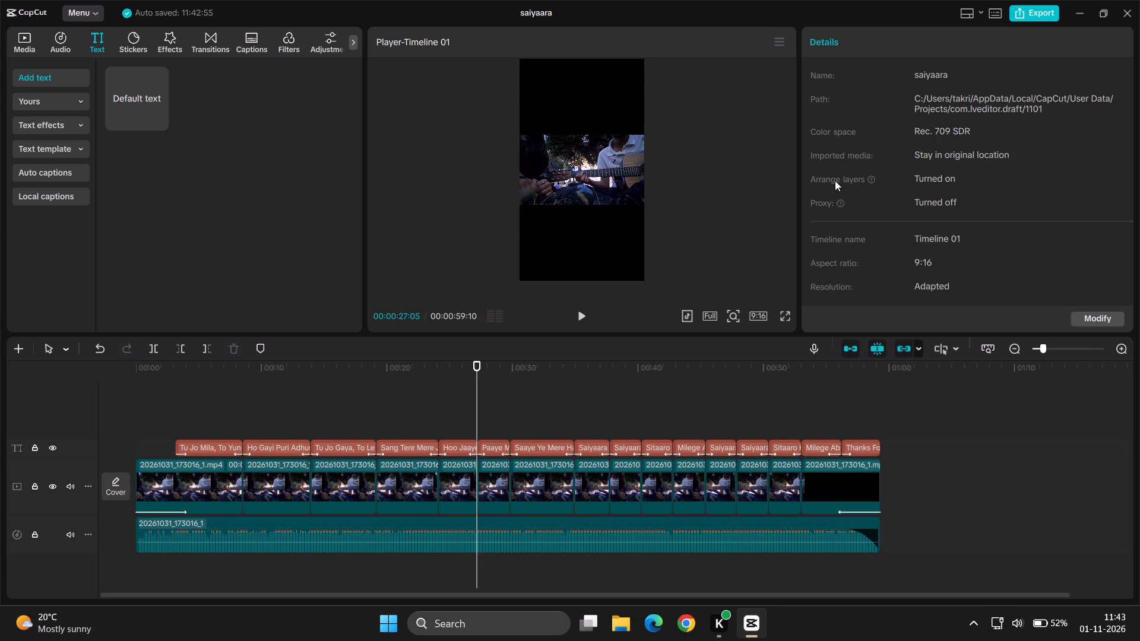
Open the export settings for the saiyaara video.
left_click(1031, 12)
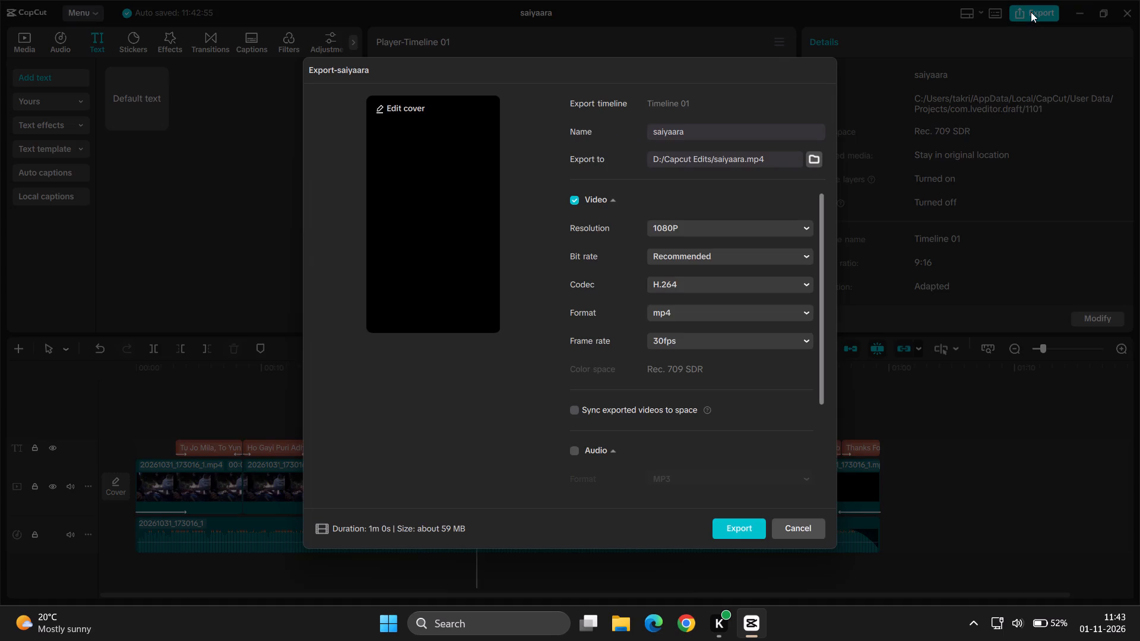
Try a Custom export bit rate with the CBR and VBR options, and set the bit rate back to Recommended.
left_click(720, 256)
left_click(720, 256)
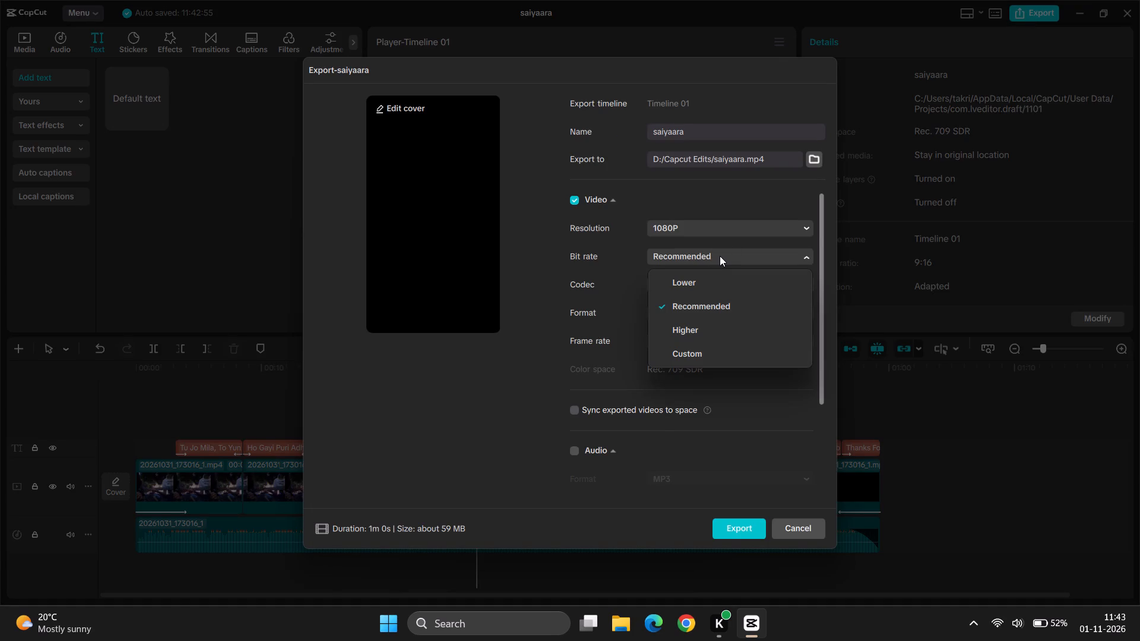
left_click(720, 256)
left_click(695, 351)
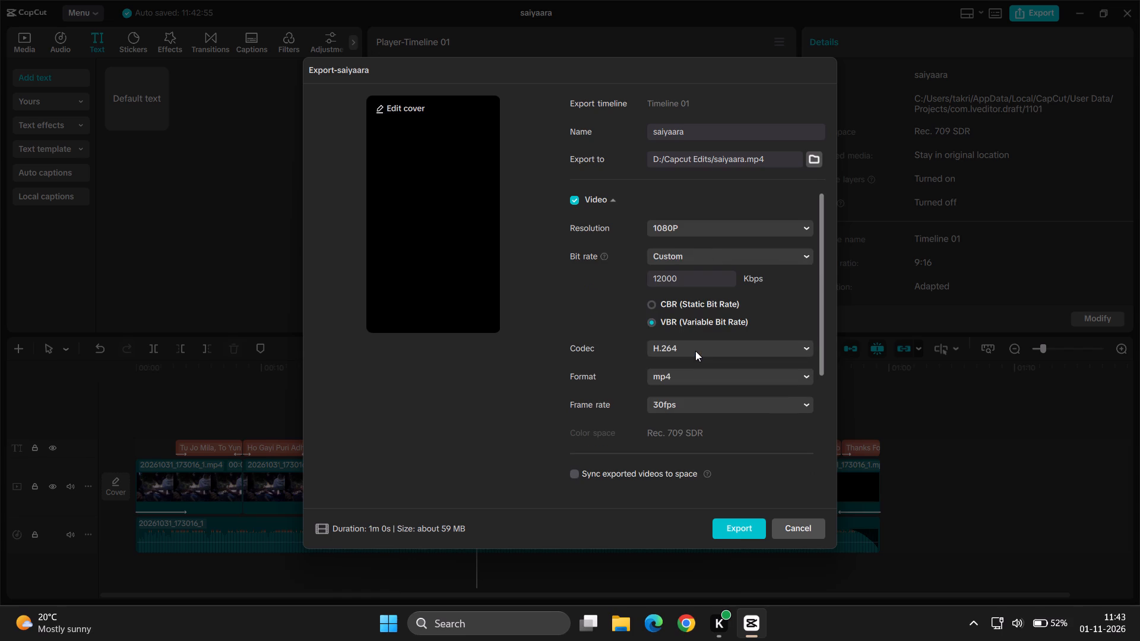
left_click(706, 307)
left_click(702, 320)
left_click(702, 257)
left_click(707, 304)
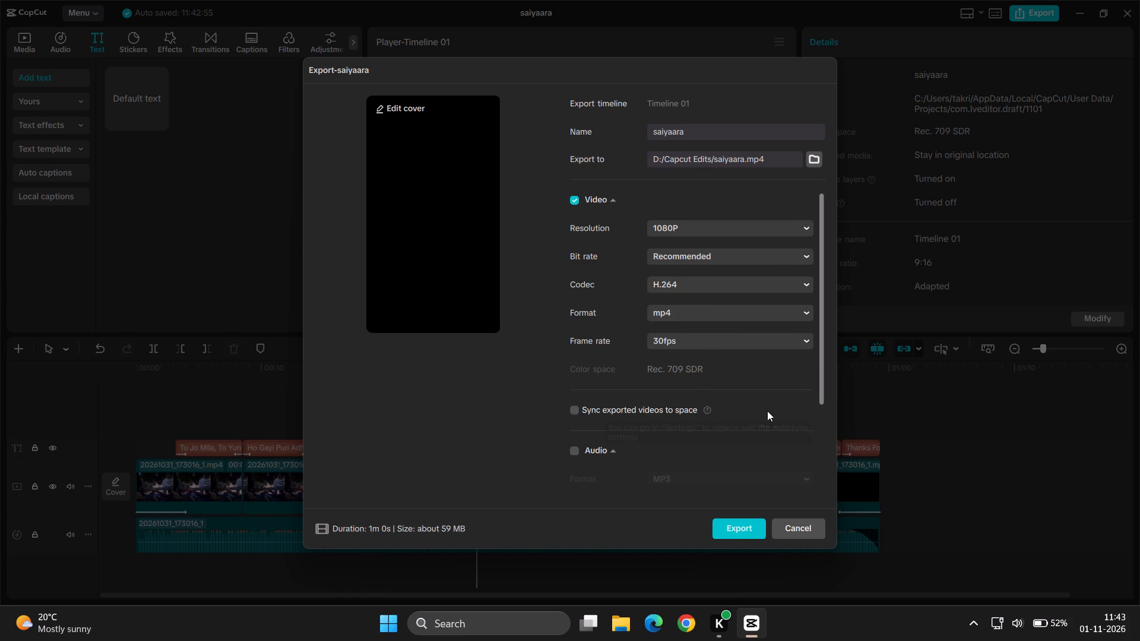
Export the video as saiyaara at 1080P with Recommended bit rate, H.264 codec, mp4 format and 30fps.
left_click(737, 535)
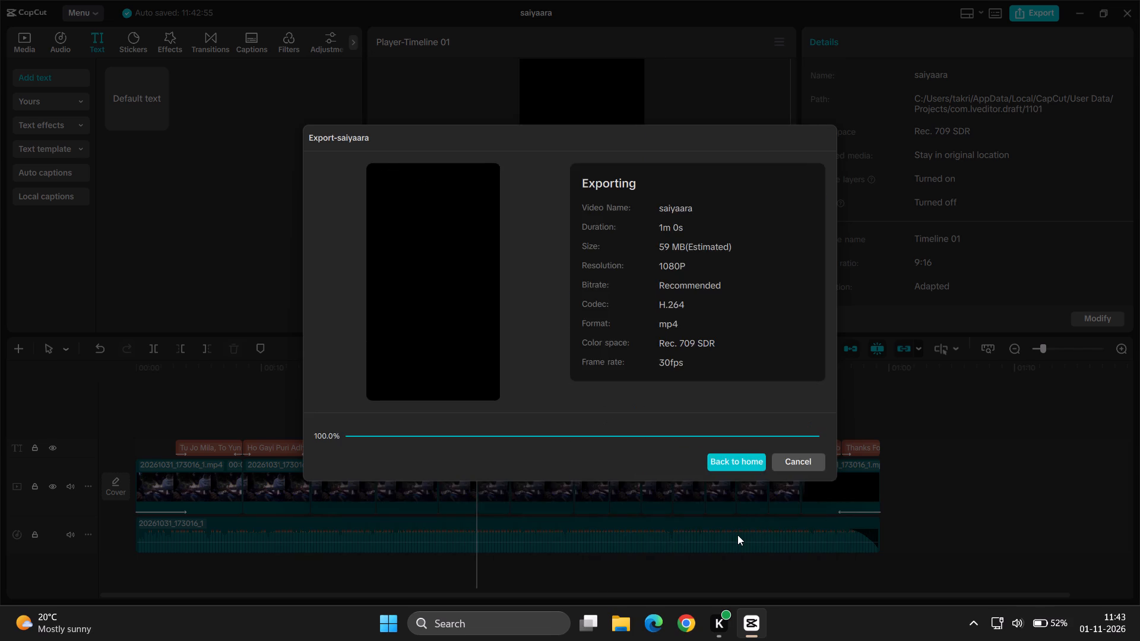
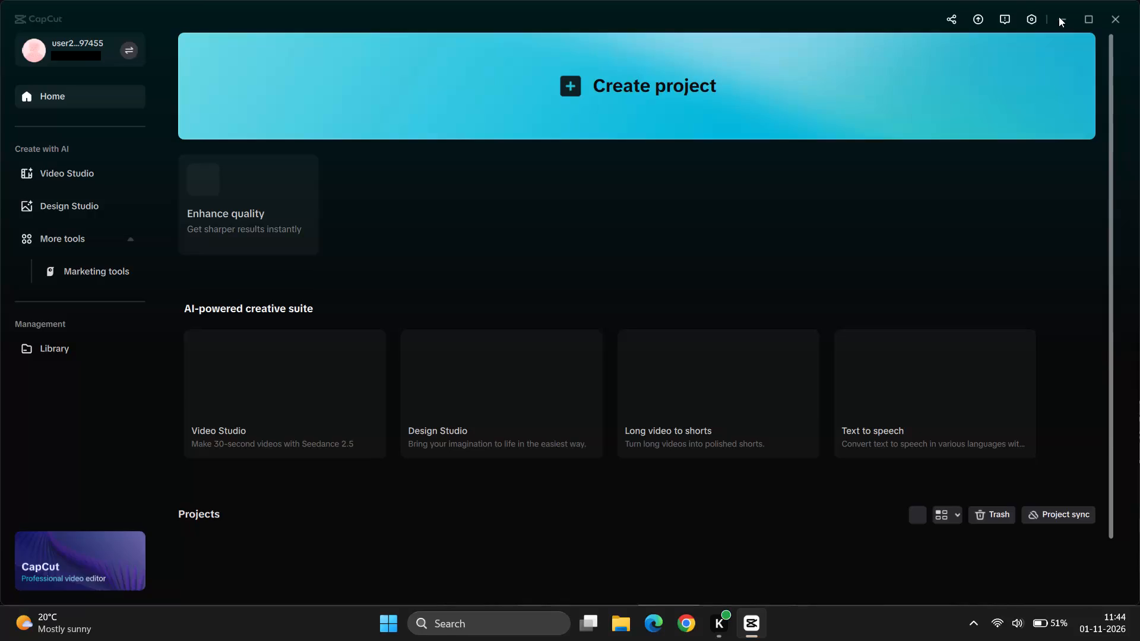
Close the unresponsive CapCut program and cancel the problem report to Microsoft.
left_click(1059, 17)
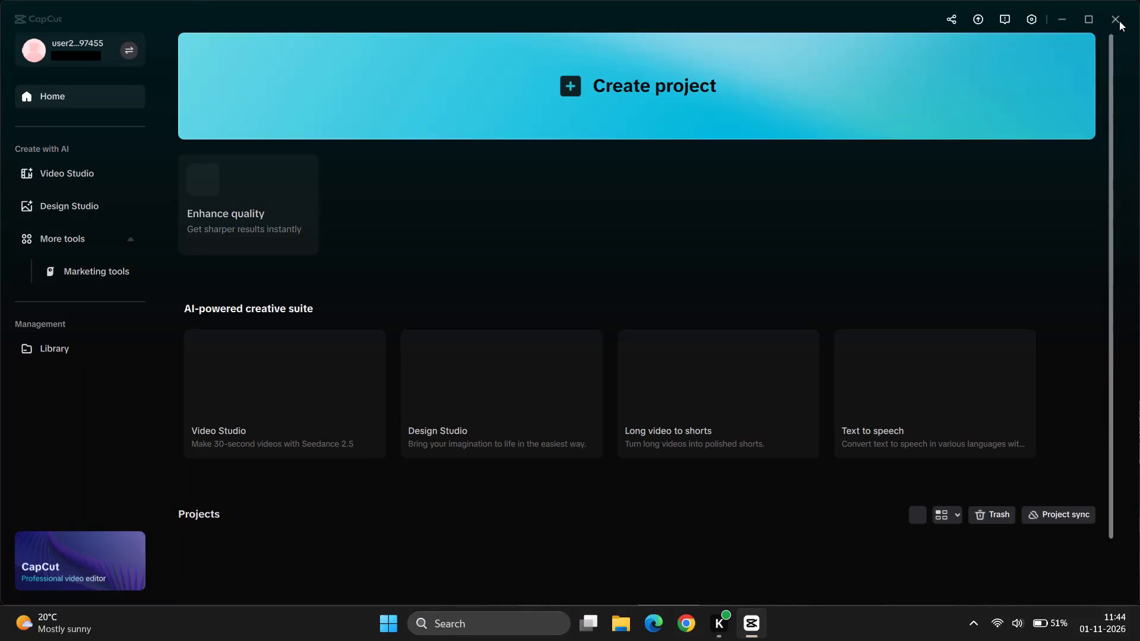
double_click(1117, 20)
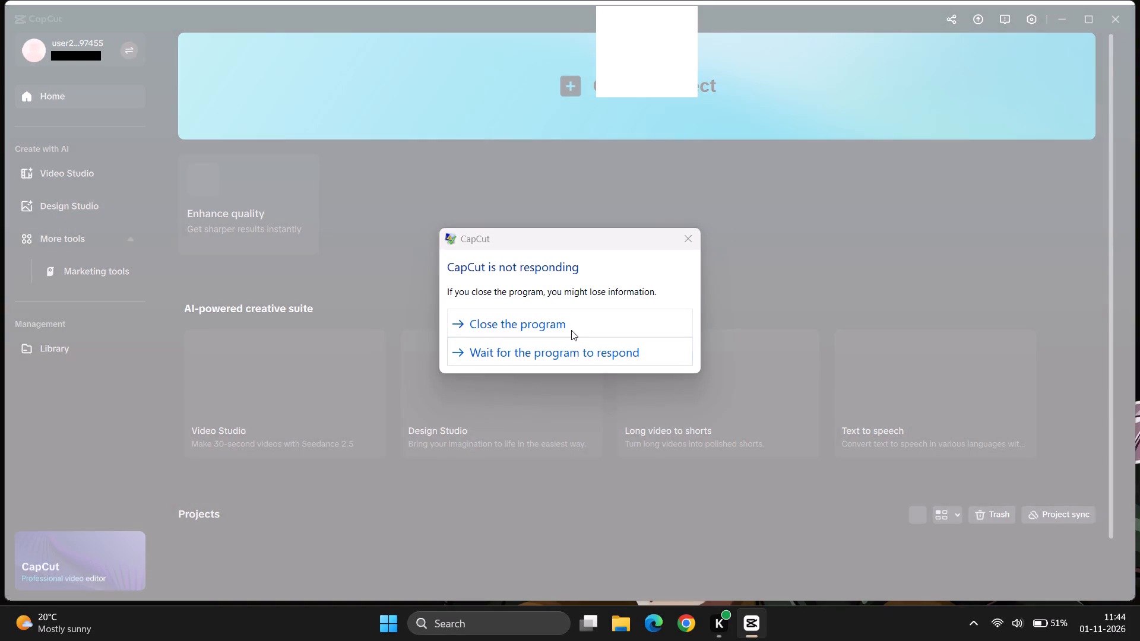
left_click(571, 330)
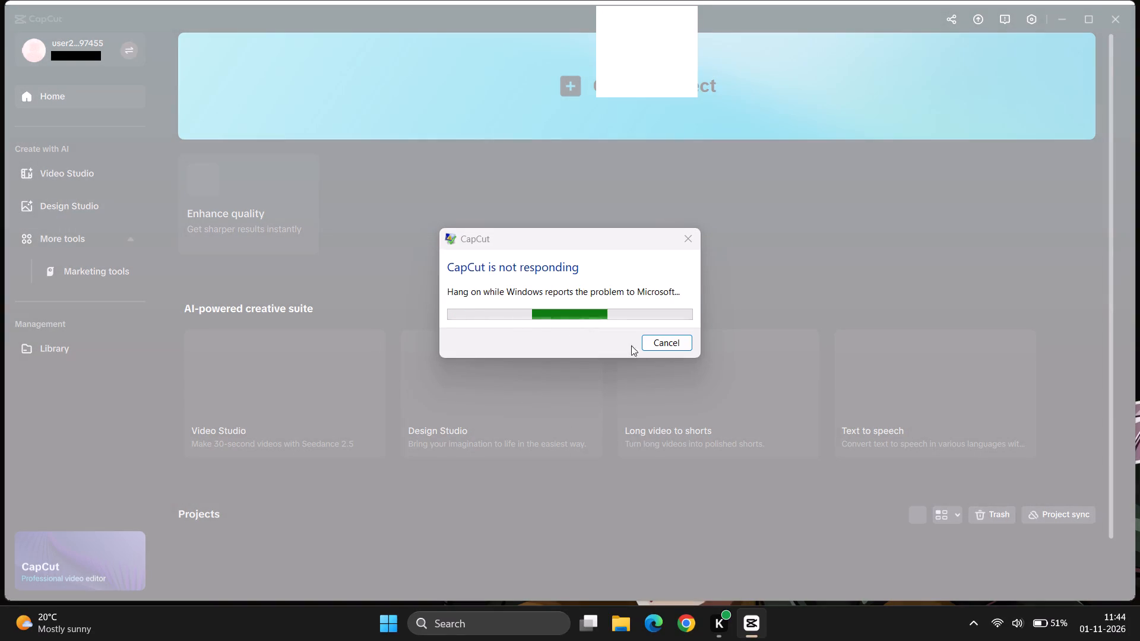
left_click(667, 344)
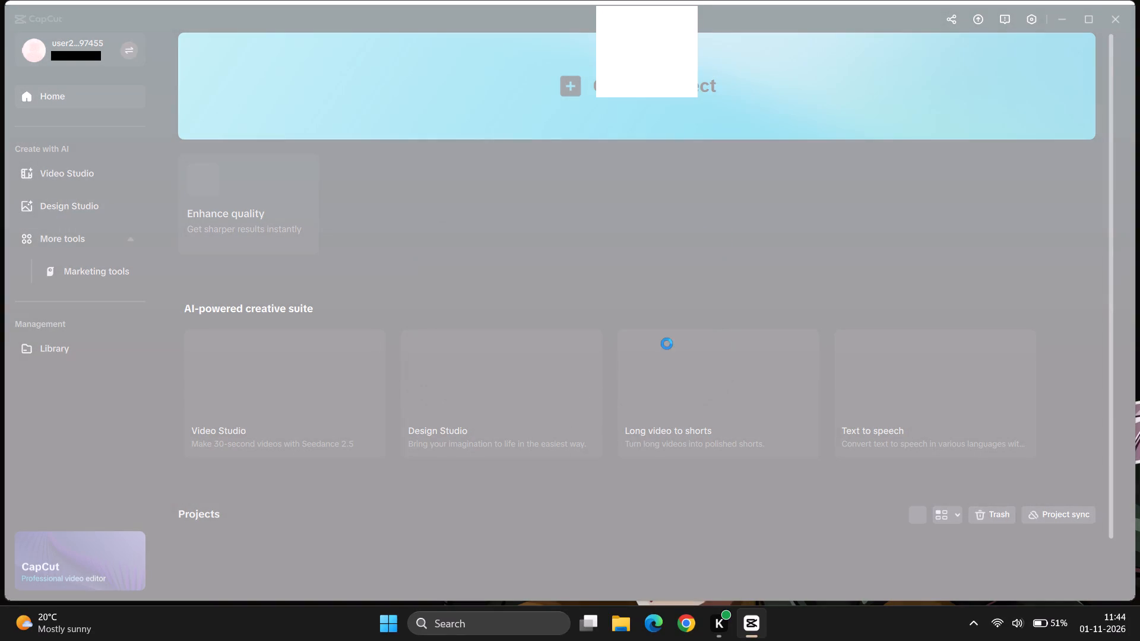